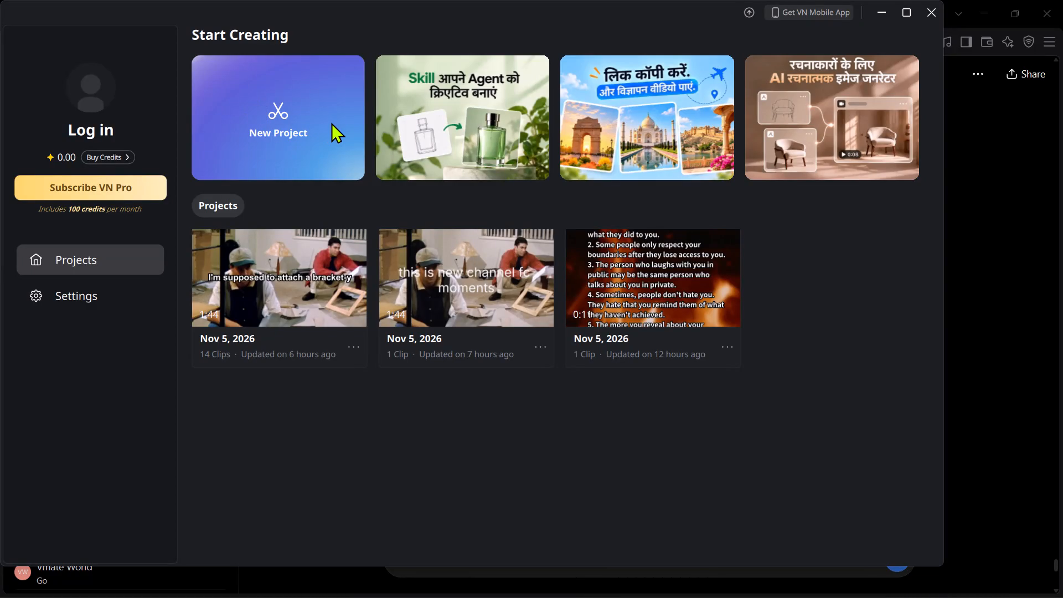
Start a new project and import the gemini_generated_video clip from the Downloads folder.
{"action": "left_click", "coordinate": [308, 119]}
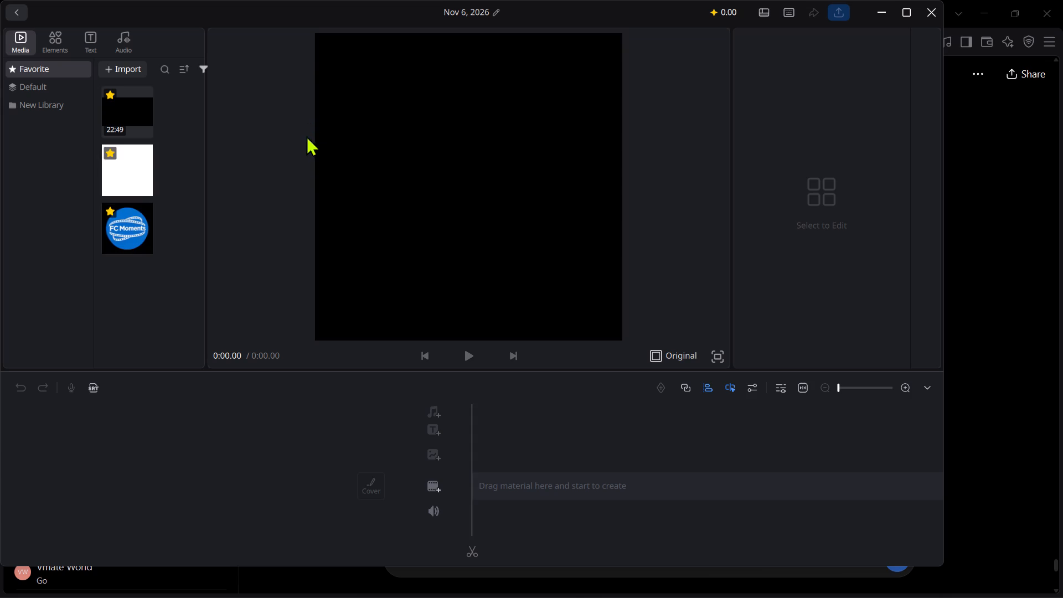
{"action": "left_click", "coordinate": [113, 66]}
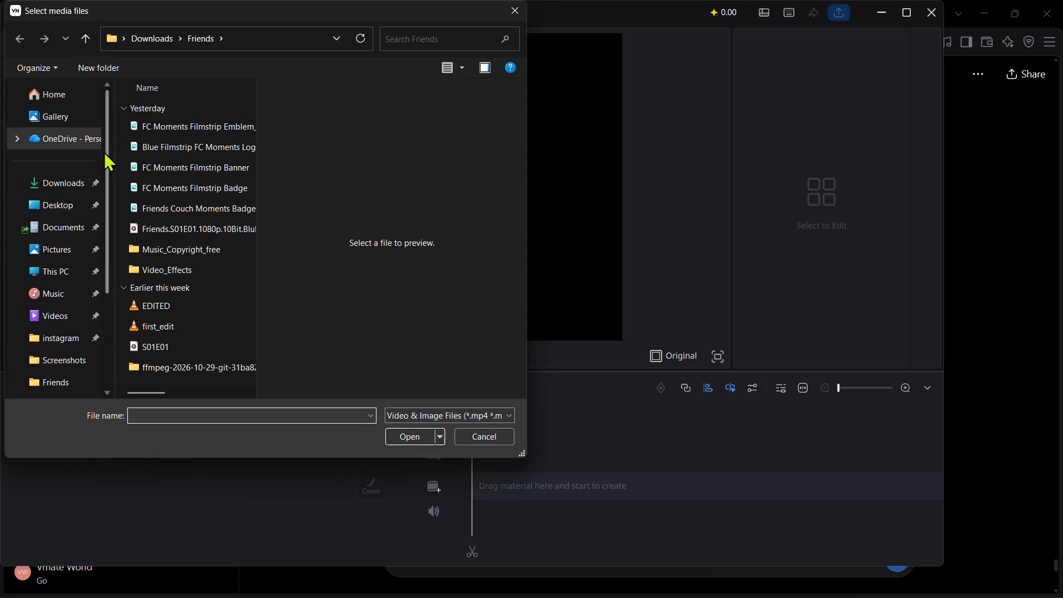
{"action": "left_click", "coordinate": [84, 175]}
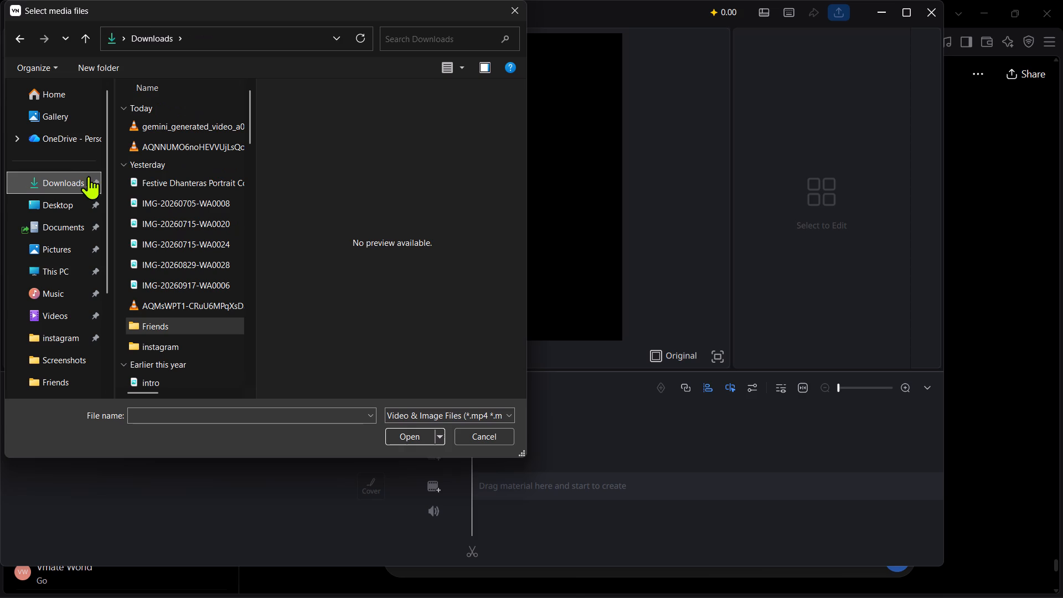
{"action": "double_click", "coordinate": [175, 130]}
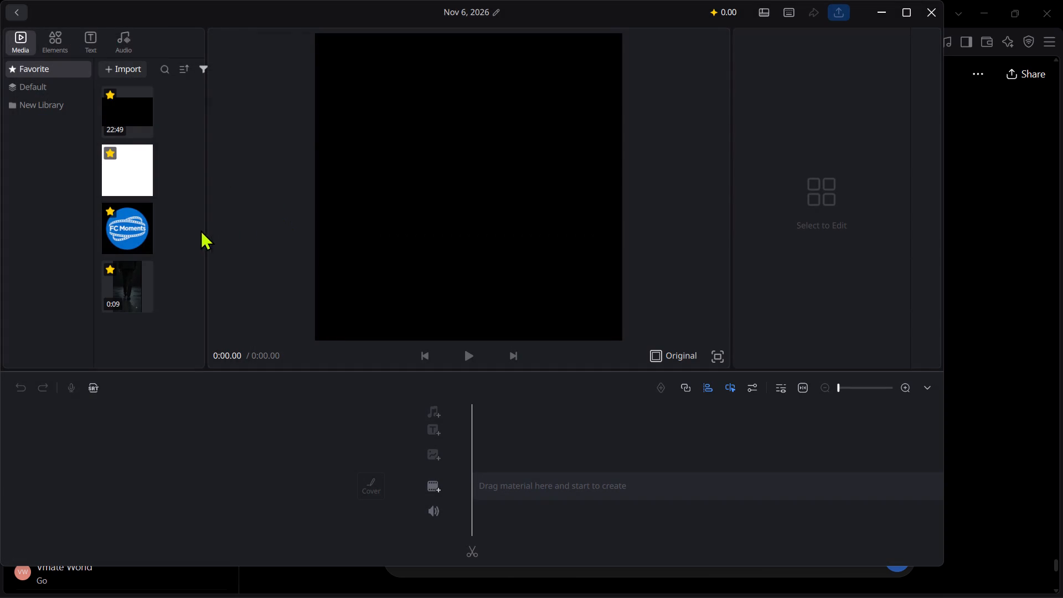
Place the imported 0:09 walking clip at the start of the main video track.
{"action": "left_click_drag", "start_coordinate": [138, 283], "coordinate": [476, 477]}
{"action": "left_click_drag", "start_coordinate": [476, 477], "coordinate": [478, 478]}
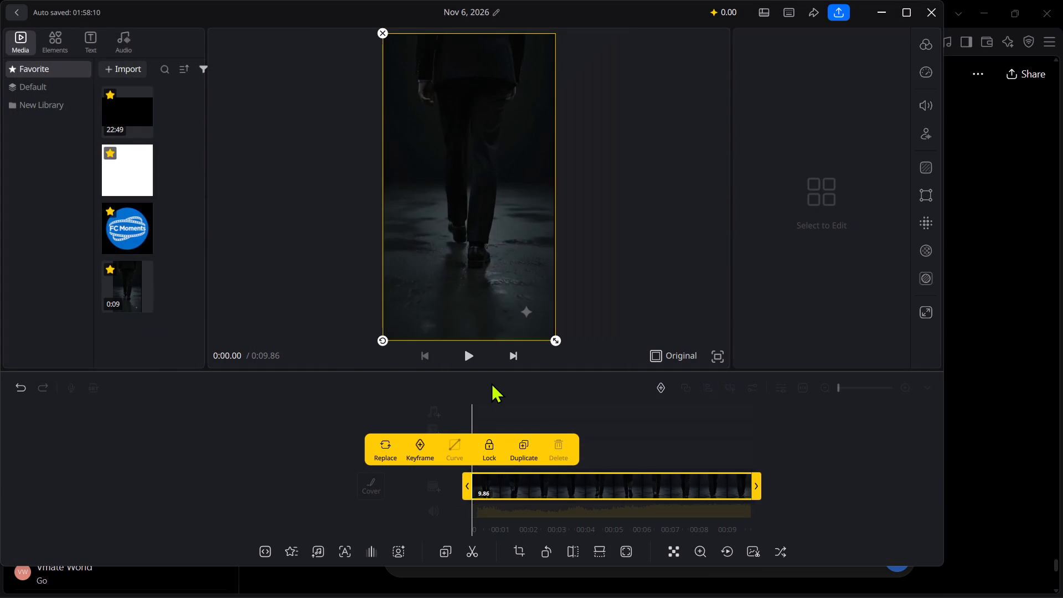
{"action": "left_click", "coordinate": [639, 309]}
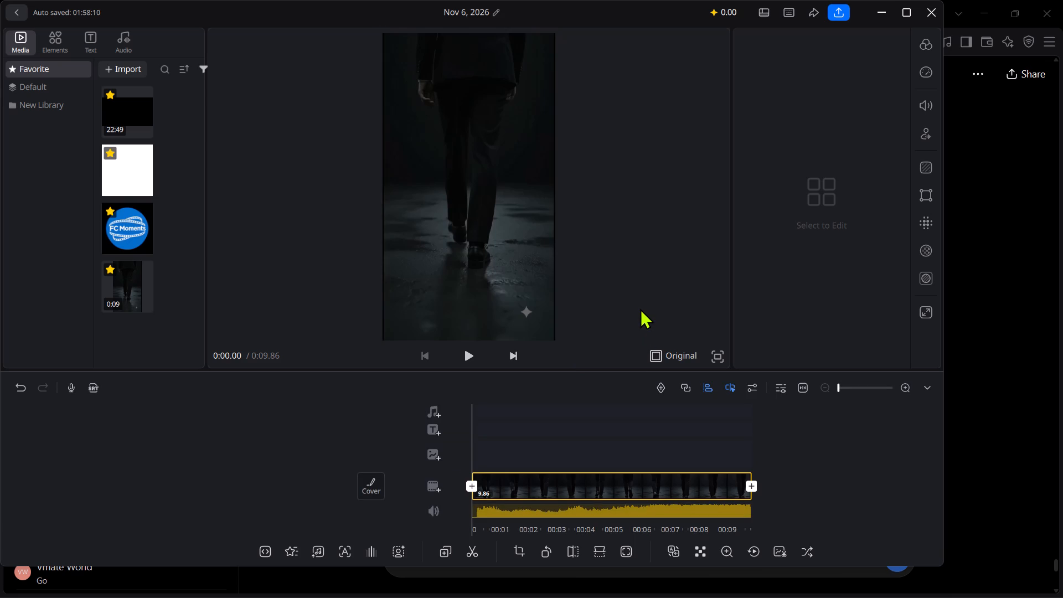
Enlarge the walking clip beyond the preview frame until the sparkle watermark in its corner is cropped out.
{"action": "left_click", "coordinate": [399, 221]}
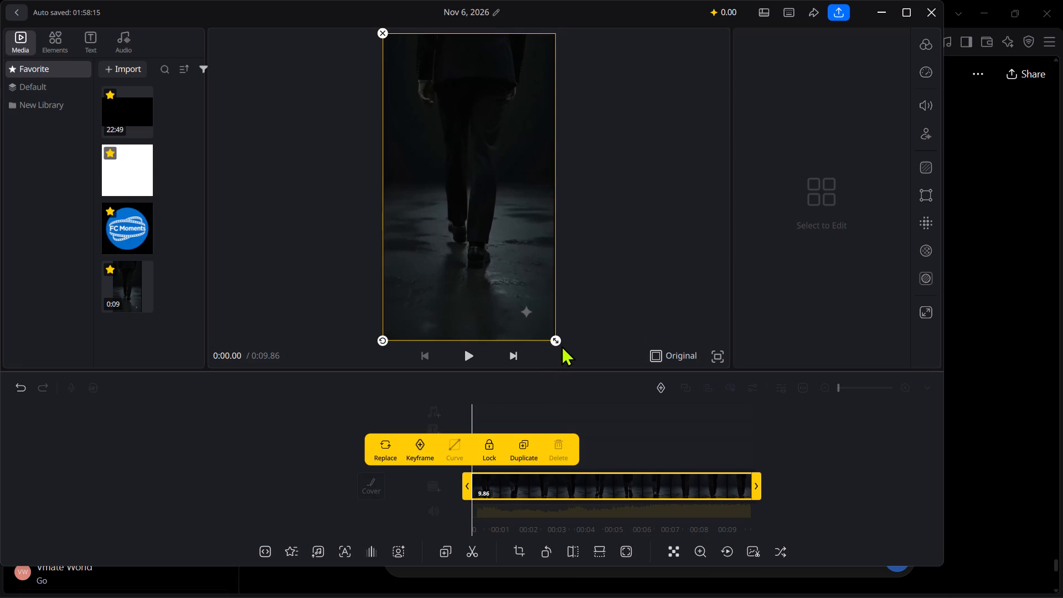
{"action": "left_click_drag", "start_coordinate": [551, 342], "coordinate": [573, 356]}
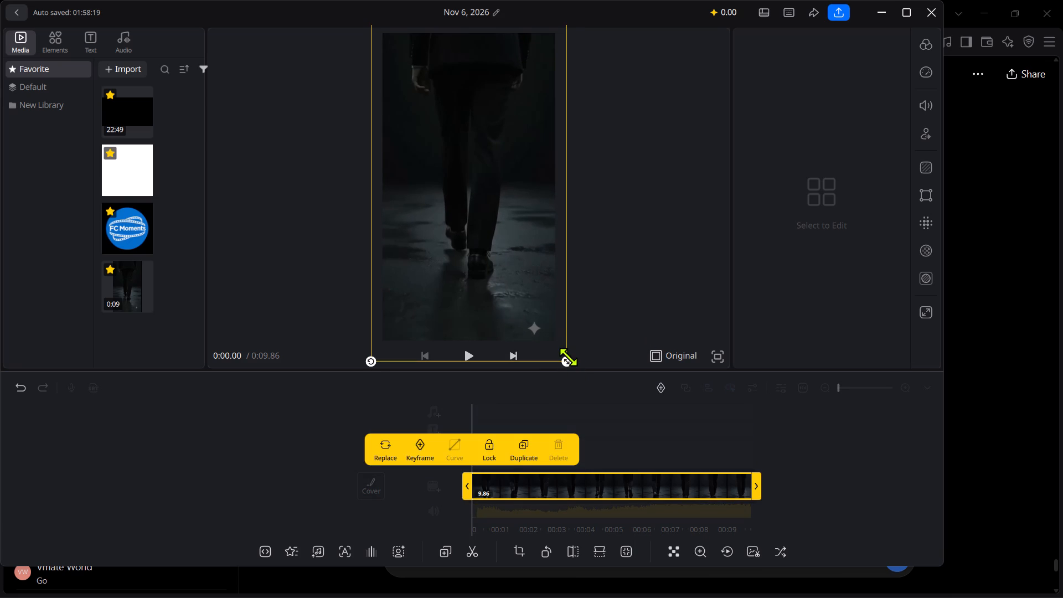
{"action": "left_click_drag", "start_coordinate": [568, 357], "coordinate": [592, 383]}
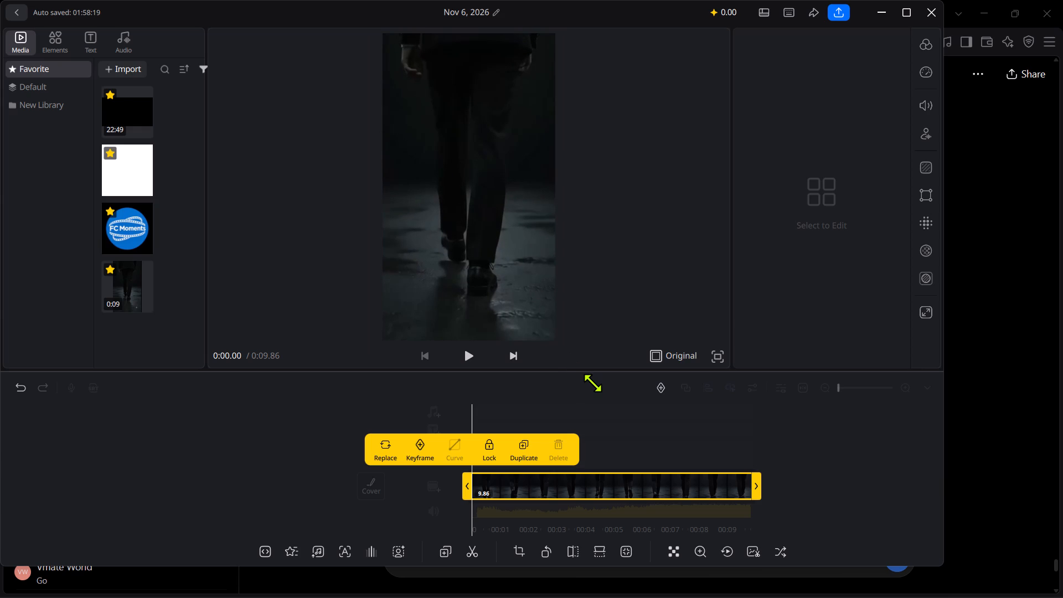
{"action": "left_click_drag", "start_coordinate": [592, 383], "coordinate": [613, 403]}
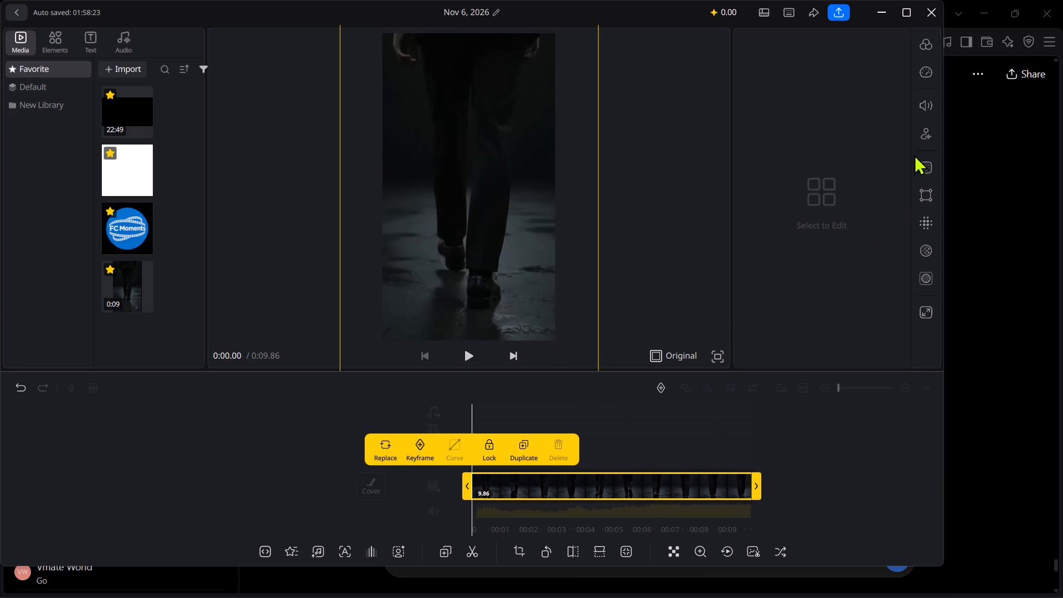
Look through the clip's background, opacity, mask, zoom and blur settings.
{"action": "left_click", "coordinate": [925, 168]}
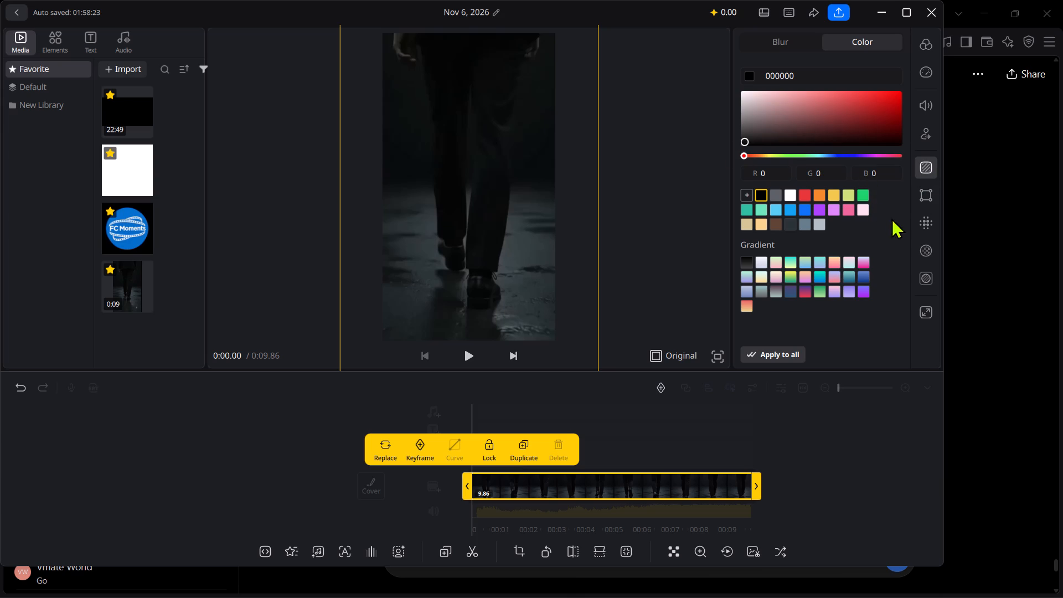
{"action": "left_click", "coordinate": [926, 193]}
{"action": "left_click", "coordinate": [933, 243]}
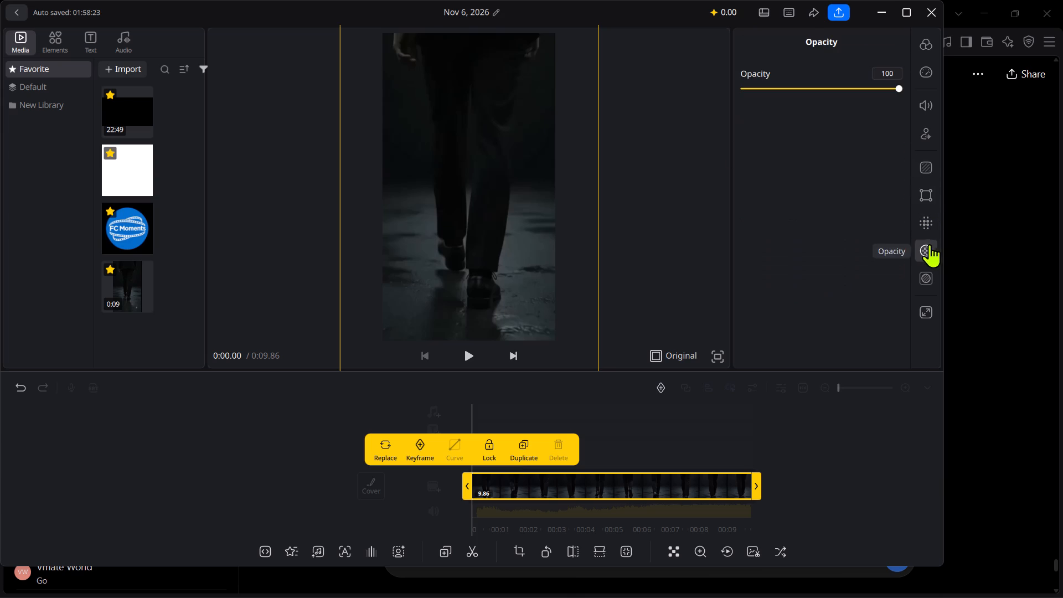
{"action": "left_click", "coordinate": [921, 275]}
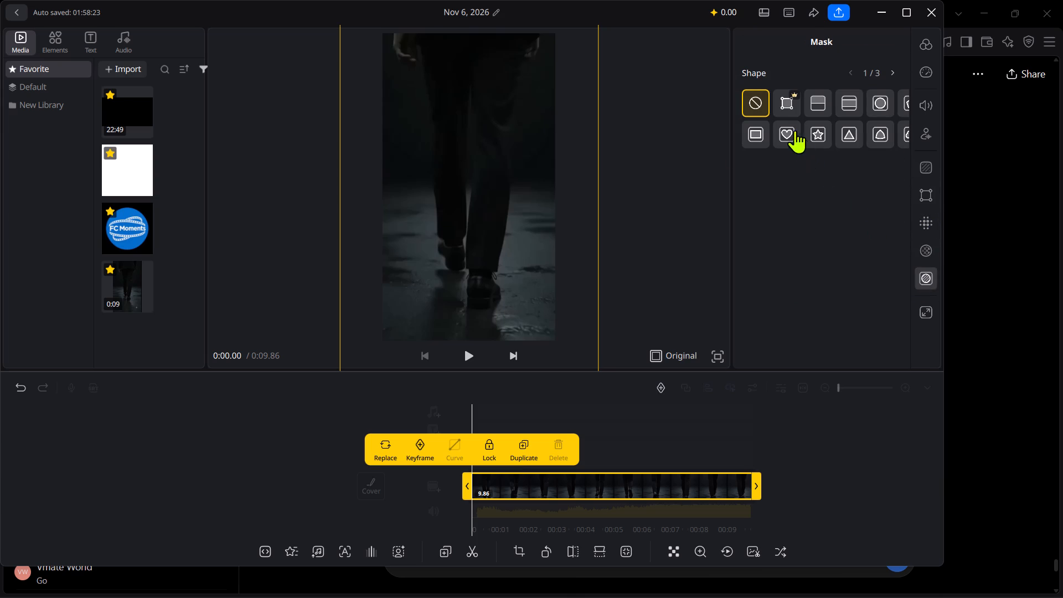
{"action": "left_click", "coordinate": [932, 315]}
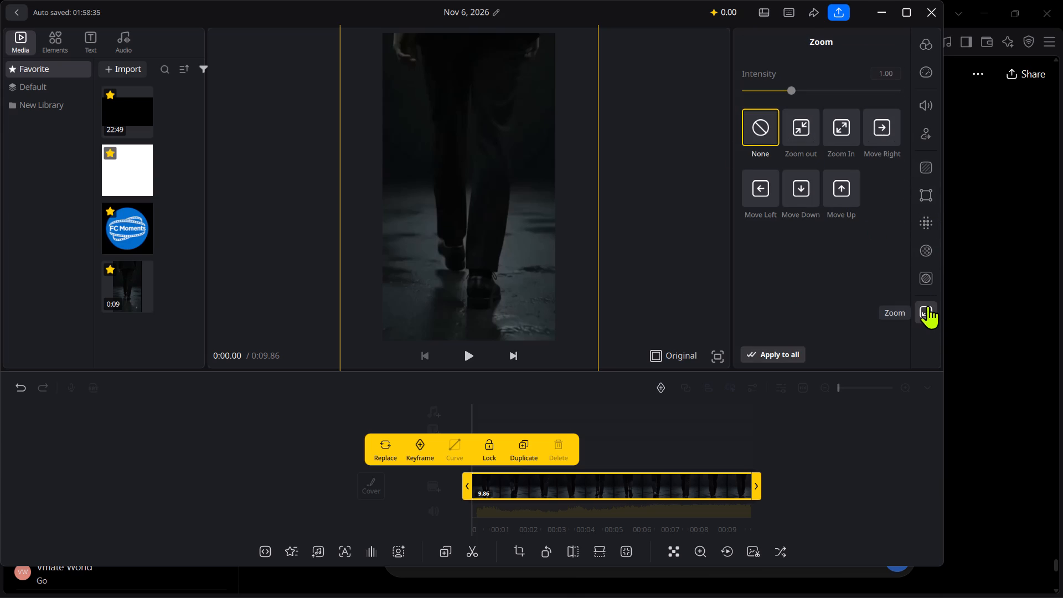
{"action": "left_click", "coordinate": [931, 280]}
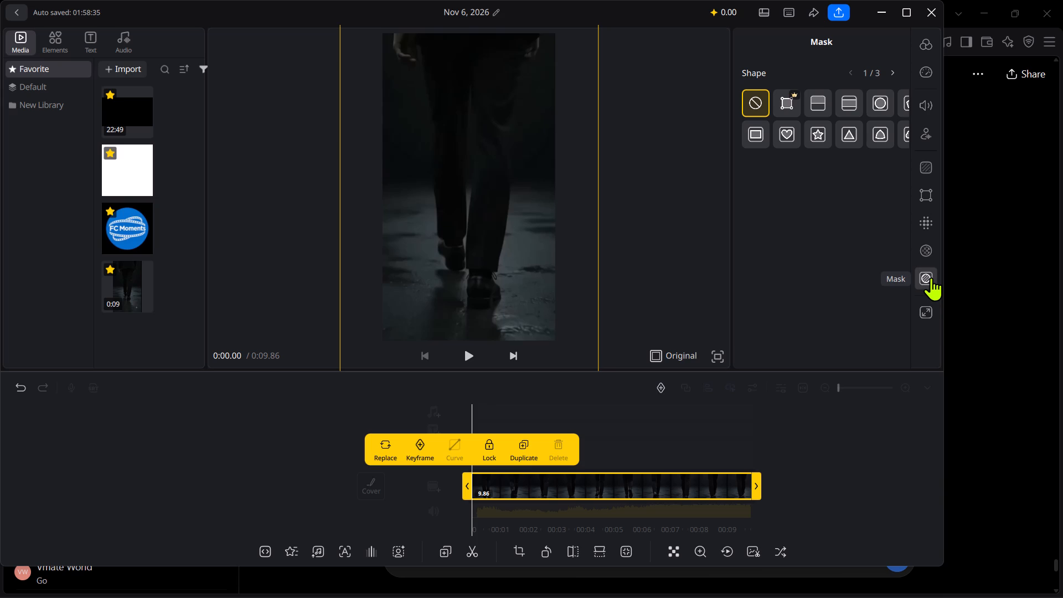
{"action": "left_click", "coordinate": [929, 251]}
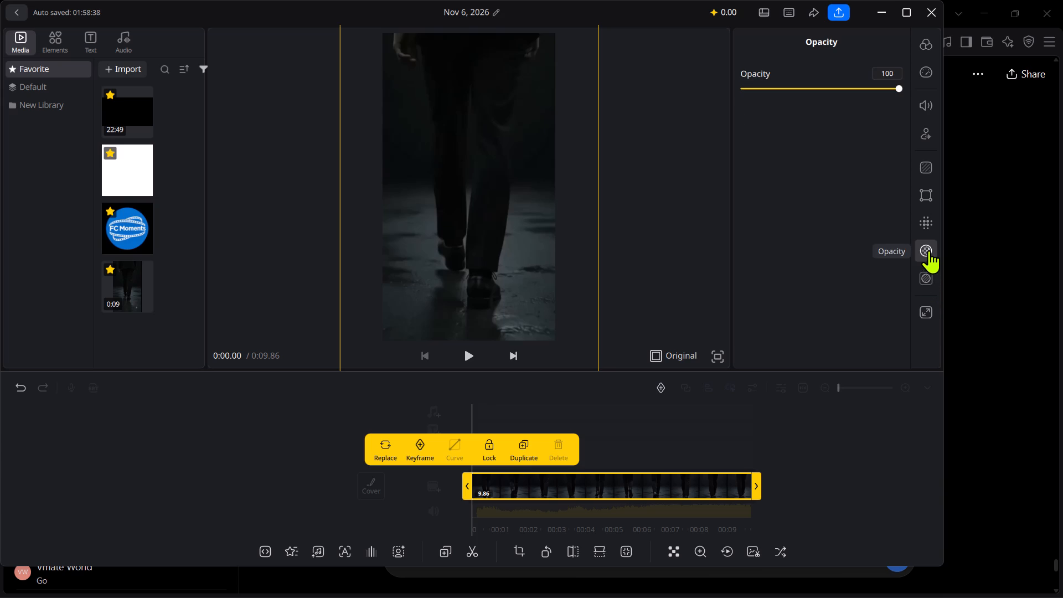
{"action": "left_click", "coordinate": [923, 228]}
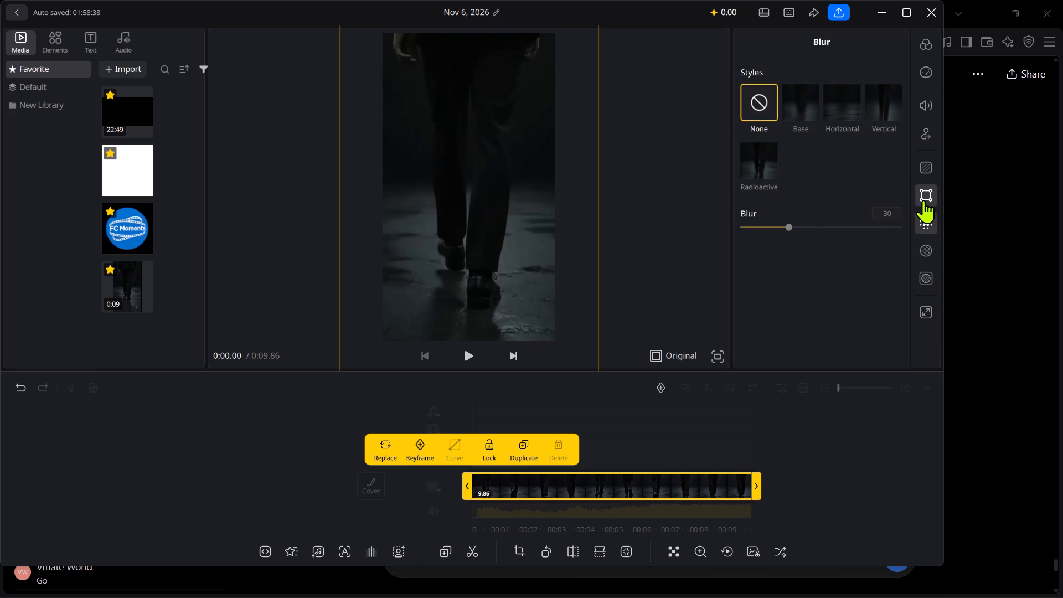
{"action": "left_click", "coordinate": [923, 200]}
Set the blur of the walking clip's background to 40.
{"action": "left_click", "coordinate": [919, 171]}
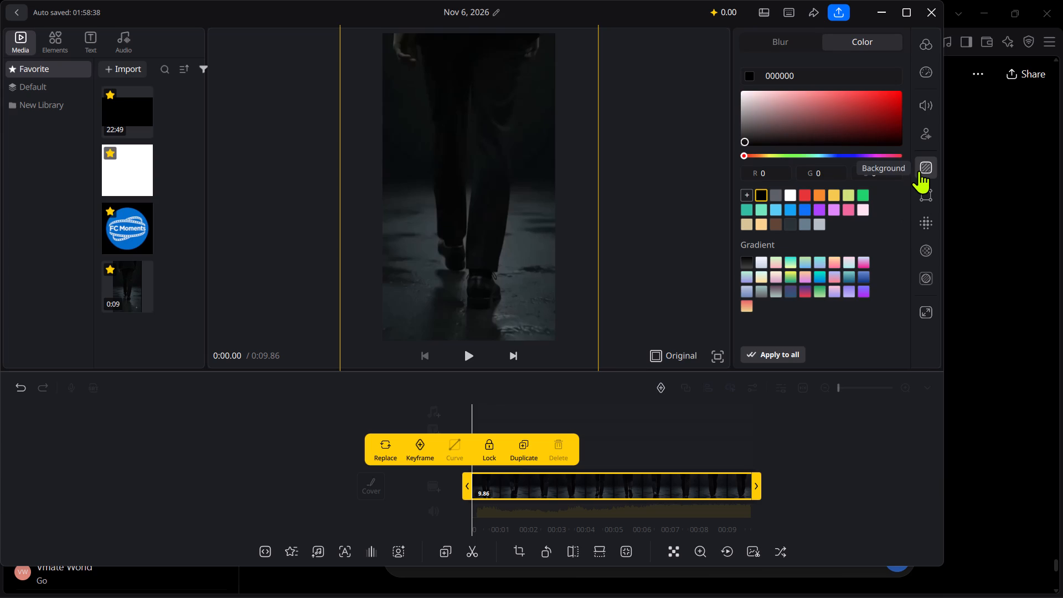
{"action": "left_click", "coordinate": [792, 41]}
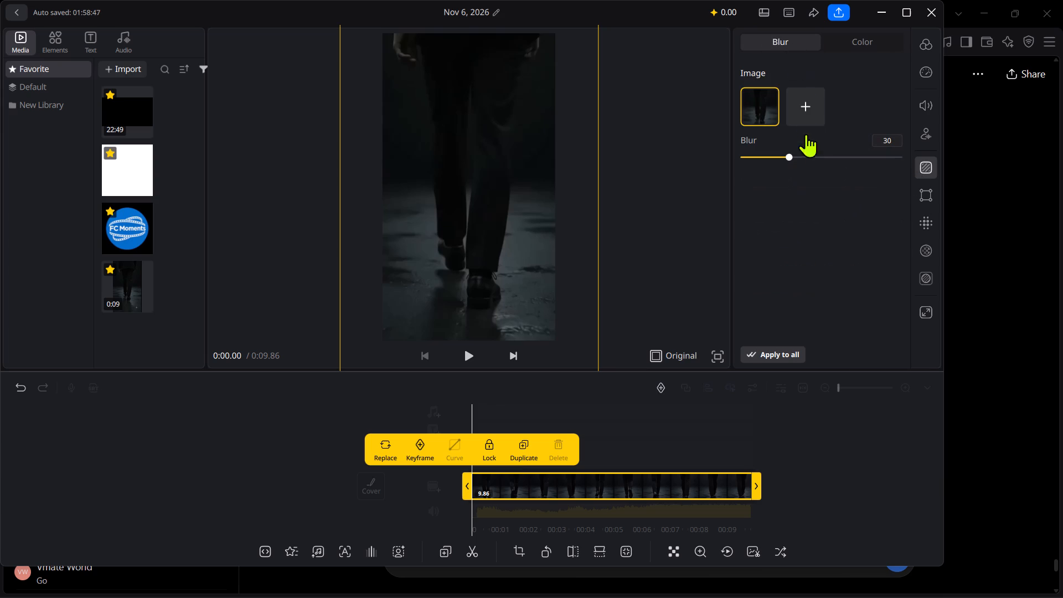
{"action": "left_click", "coordinate": [798, 157]}
{"action": "left_click", "coordinate": [810, 162]}
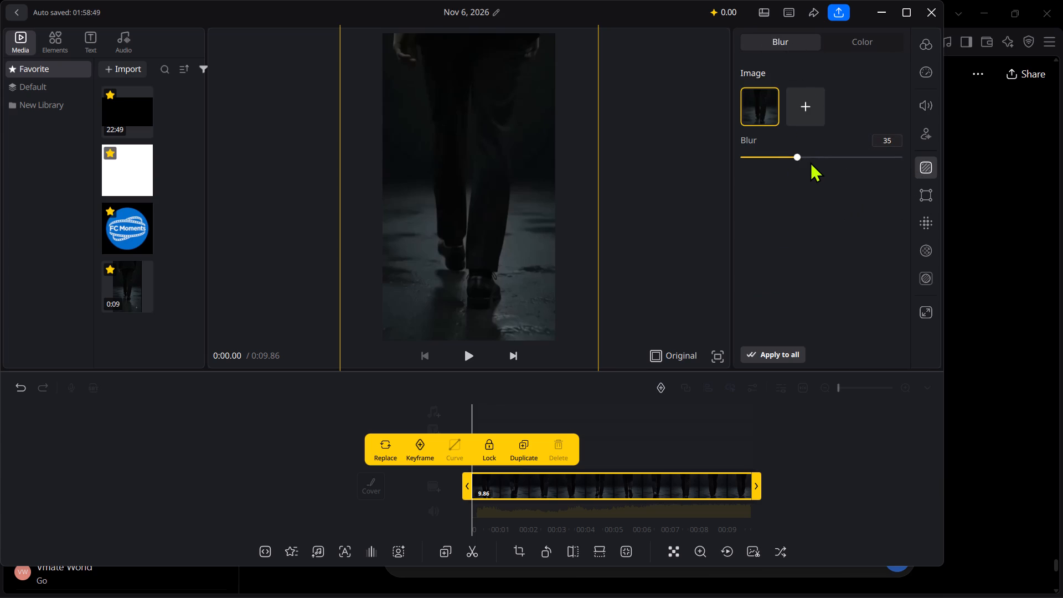
{"action": "left_click", "coordinate": [818, 158]}
{"action": "left_click", "coordinate": [829, 158]}
{"action": "left_click_drag", "start_coordinate": [829, 157], "coordinate": [920, 162]}
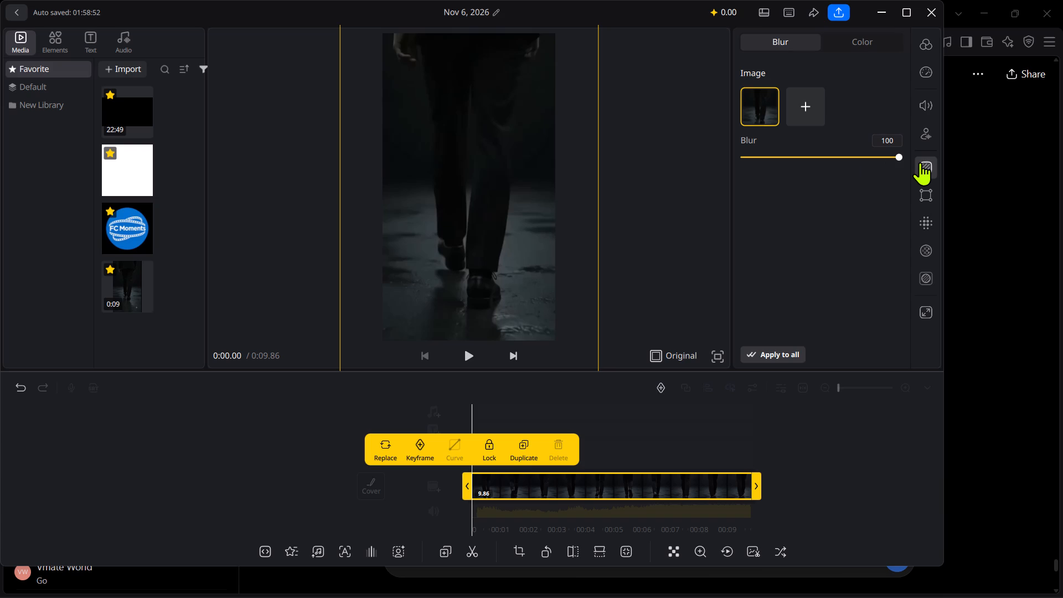
{"action": "left_click_drag", "start_coordinate": [920, 162], "coordinate": [810, 167]}
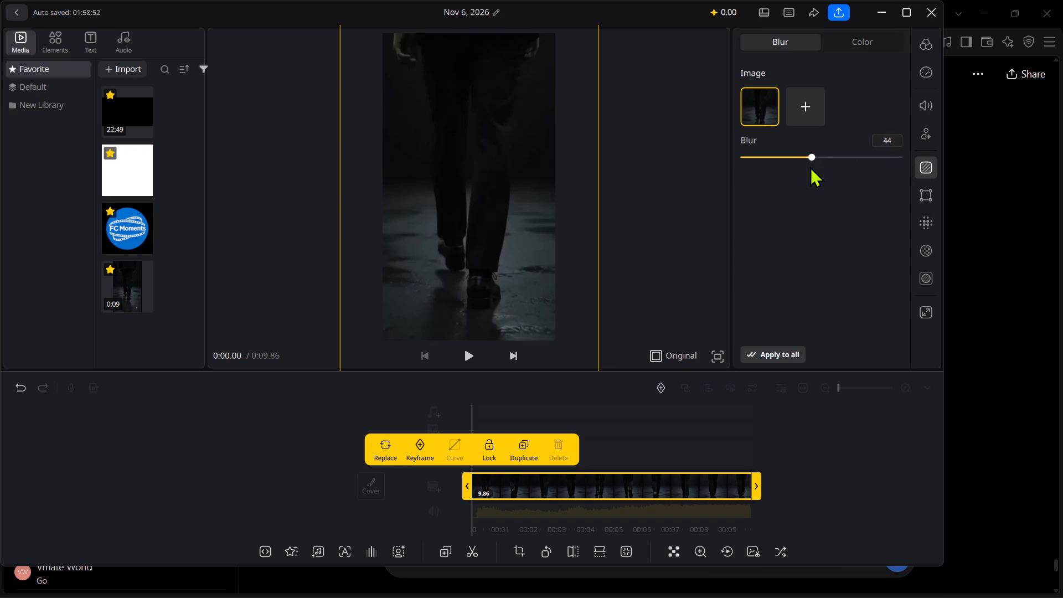
{"action": "left_click_drag", "start_coordinate": [810, 167], "coordinate": [806, 167]}
{"action": "left_click", "coordinate": [832, 200]}
{"action": "left_click", "coordinate": [465, 218]}
{"action": "left_click", "coordinate": [517, 248]}
{"action": "left_click", "coordinate": [867, 301]}
Review the clip's speed, filter, zoom, mask, opacity and blur options.
{"action": "left_click", "coordinate": [924, 140]}
{"action": "left_click", "coordinate": [930, 81]}
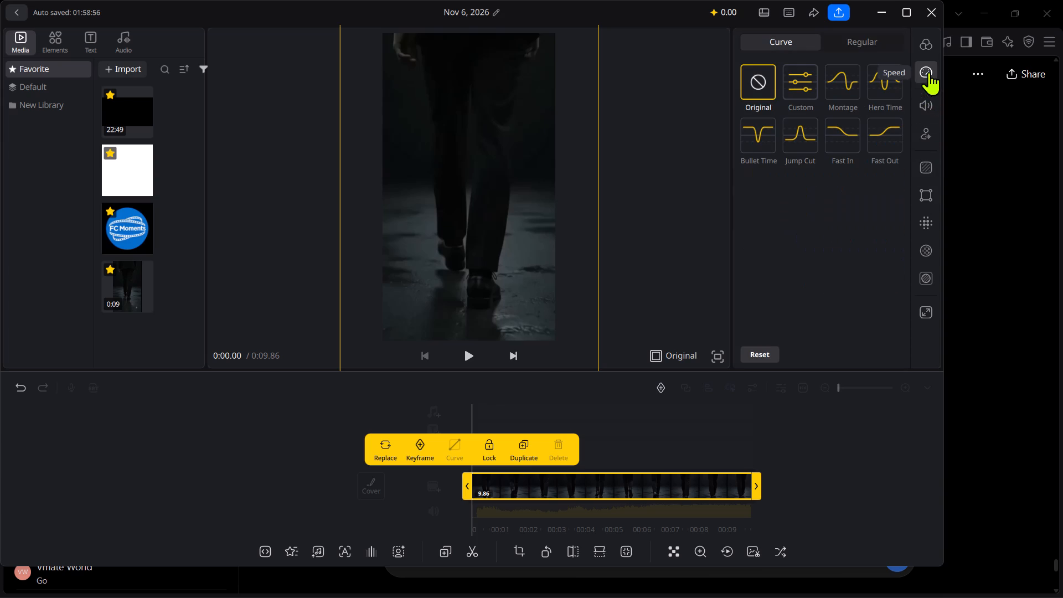
{"action": "left_click", "coordinate": [927, 53]}
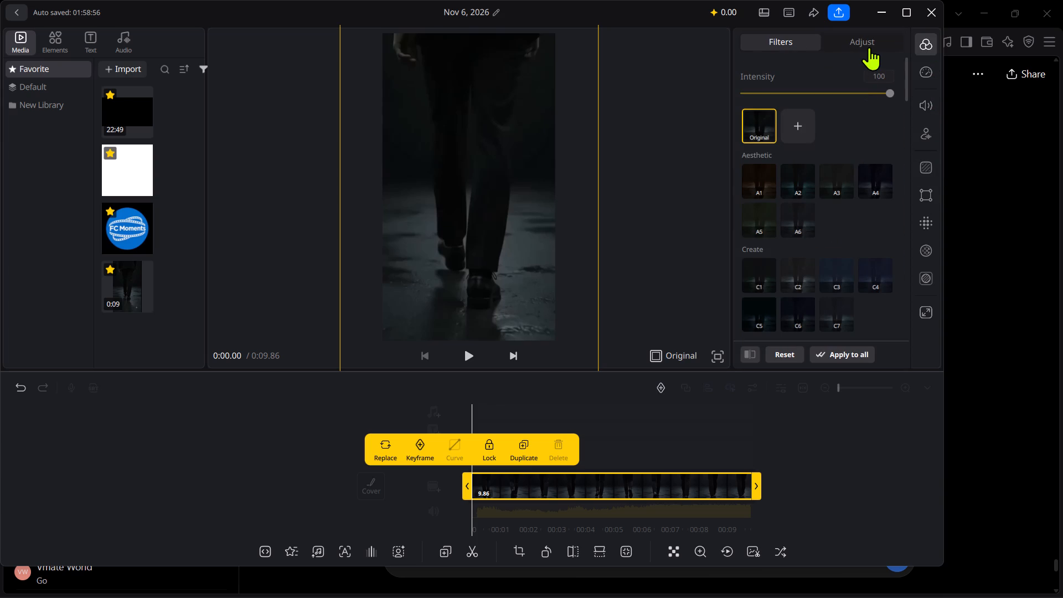
{"action": "left_click", "coordinate": [925, 69]}
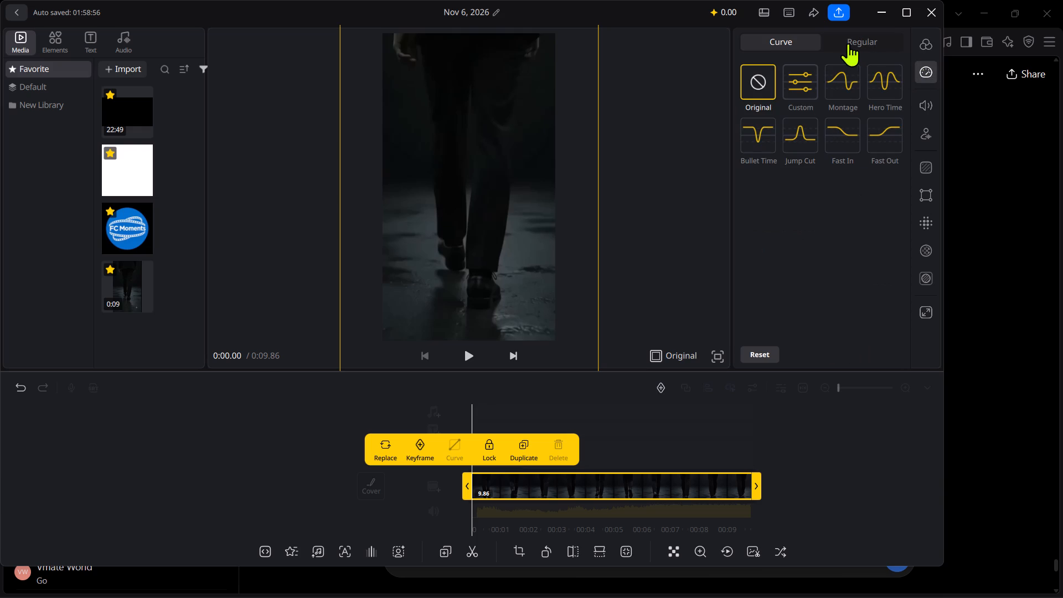
{"action": "left_click", "coordinate": [848, 43]}
{"action": "left_click", "coordinate": [790, 40]}
{"action": "left_click", "coordinate": [926, 305]}
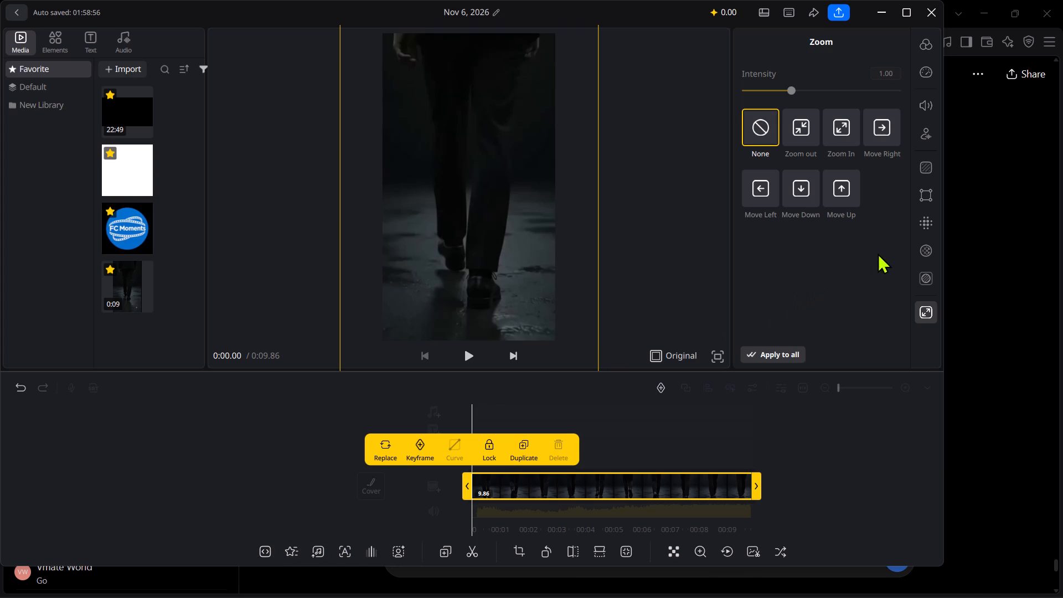
{"action": "left_click", "coordinate": [930, 278]}
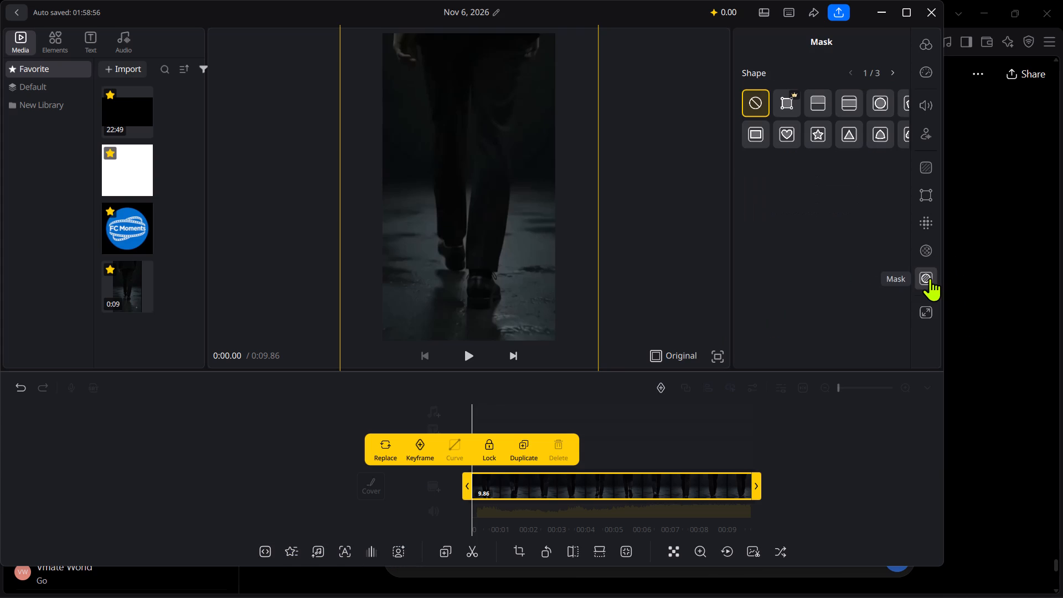
{"action": "left_click", "coordinate": [927, 250]}
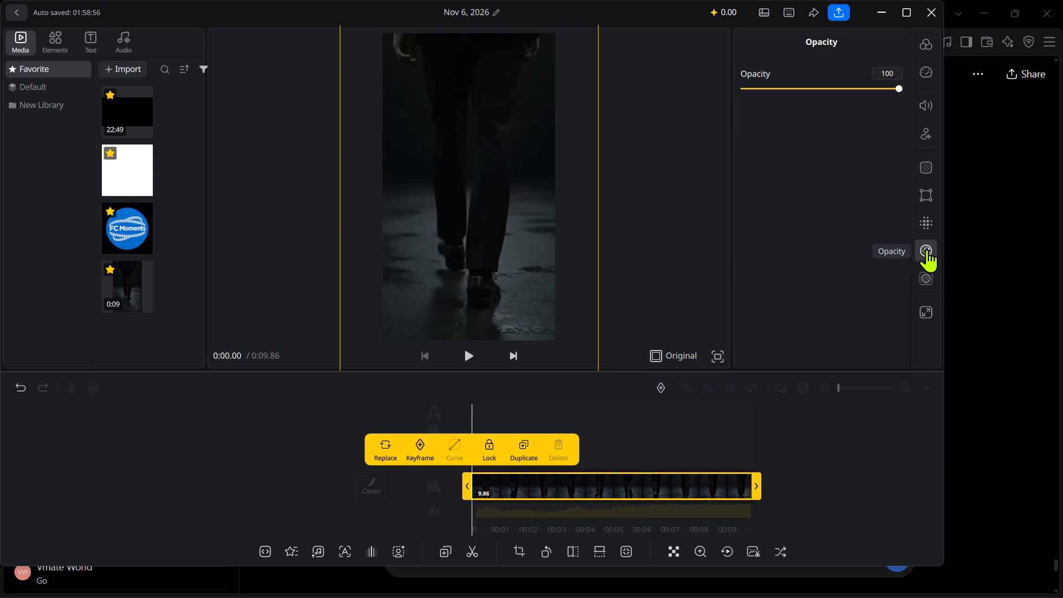
{"action": "left_click", "coordinate": [935, 219]}
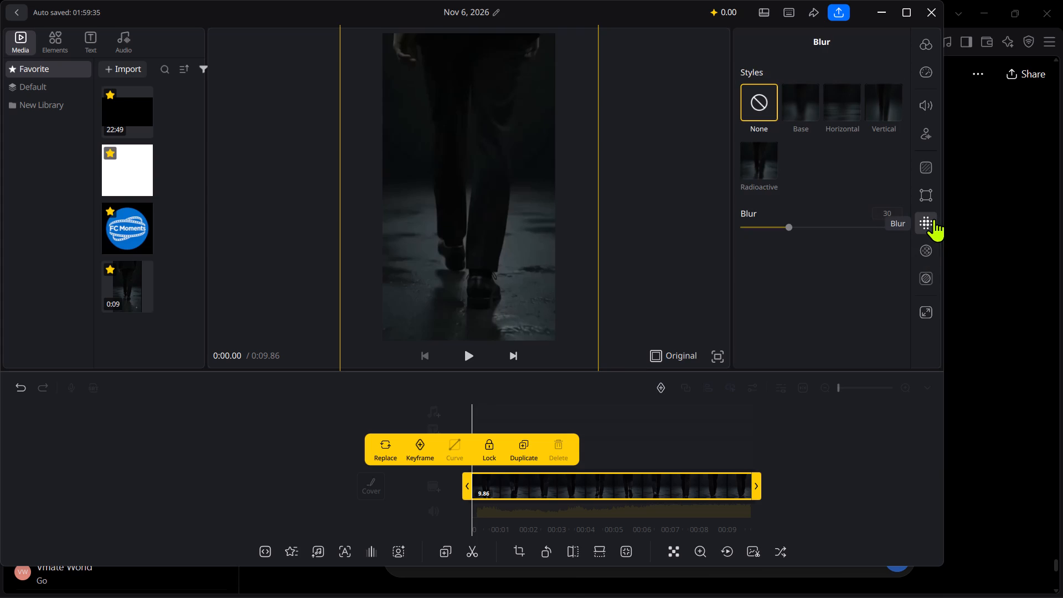
Set the blur of the walking clip's background to 83.
{"action": "left_click", "coordinate": [932, 199]}
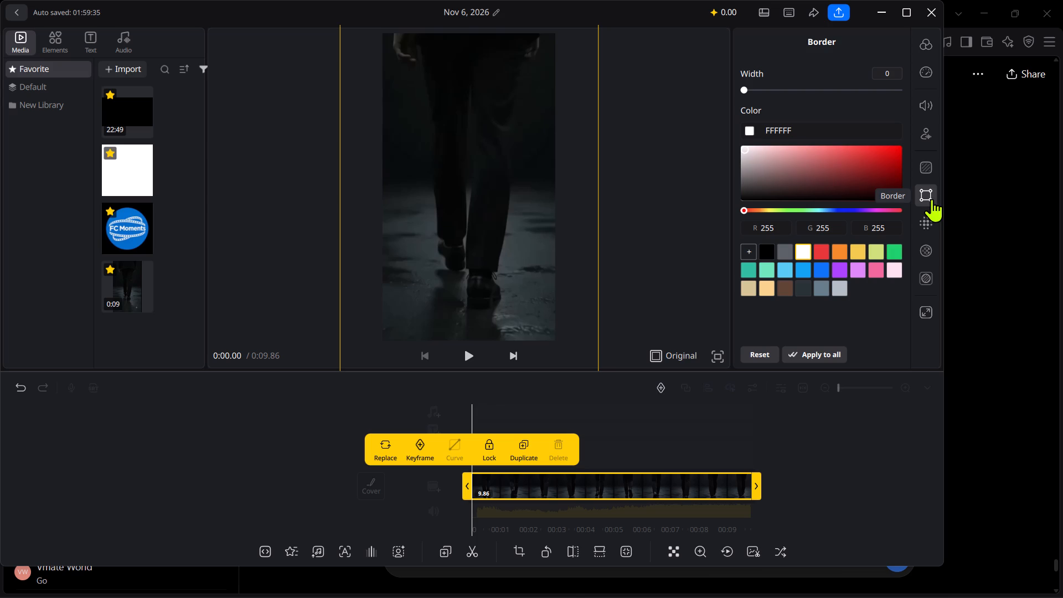
{"action": "scroll", "coordinate": [885, 293], "scroll_direction": "up", "scroll_amount": 3}
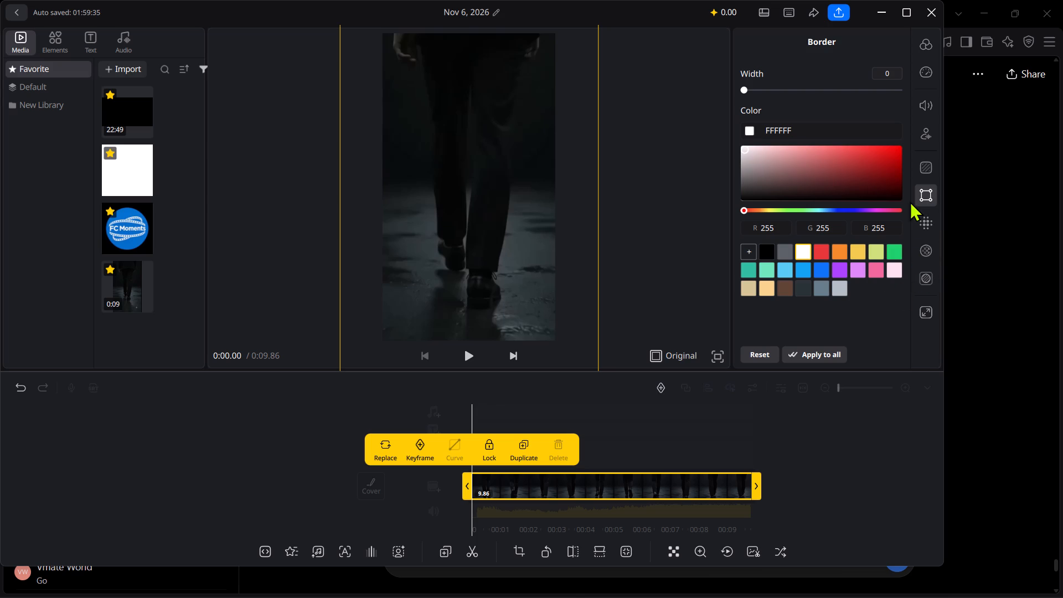
{"action": "left_click", "coordinate": [921, 173]}
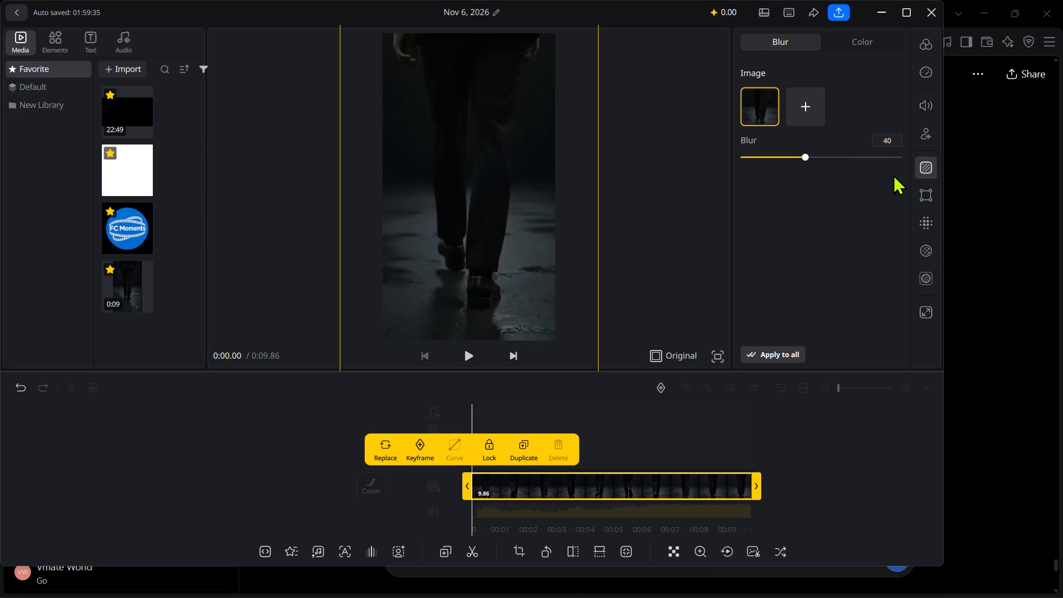
{"action": "left_click", "coordinate": [824, 157]}
{"action": "left_click", "coordinate": [849, 162]}
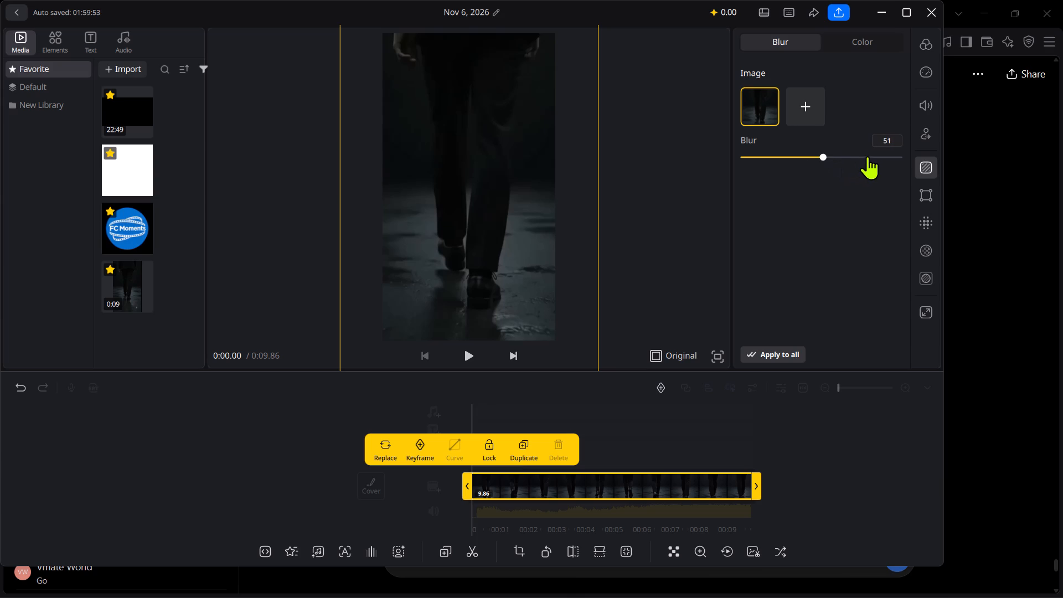
{"action": "left_click", "coordinate": [868, 156]}
{"action": "left_click", "coordinate": [875, 155]}
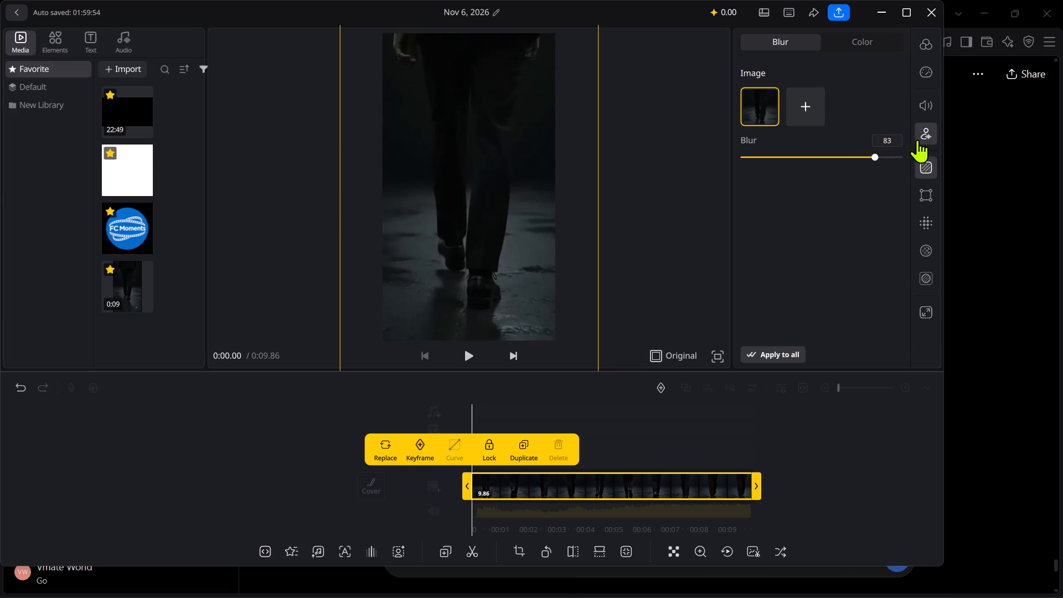
Look through the clip's voice, volume and speed settings and browse the filter presets from Aesthetic down to Travel.
{"action": "left_click", "coordinate": [926, 136]}
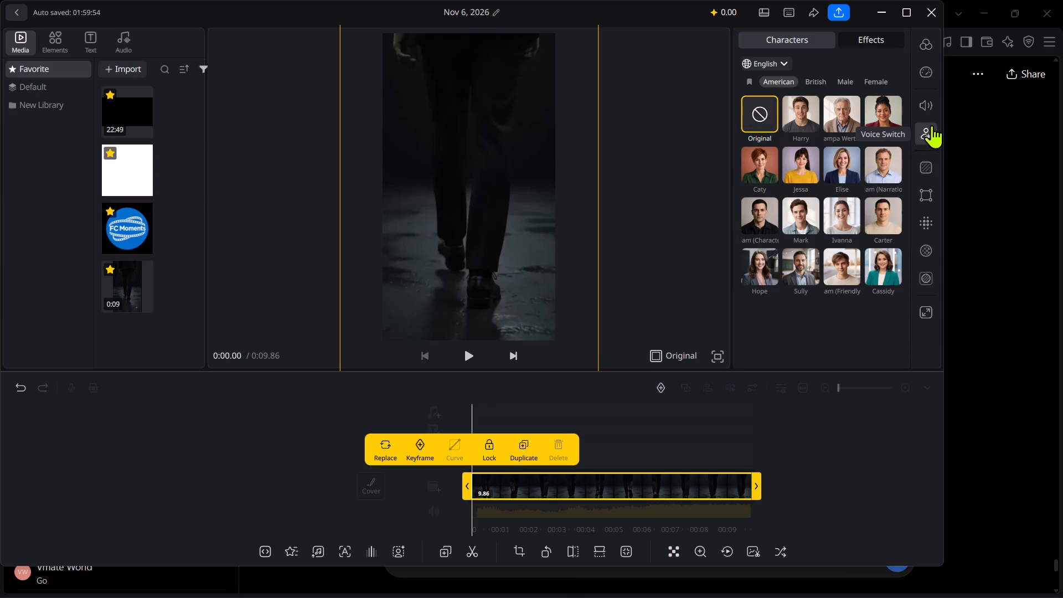
{"action": "left_click", "coordinate": [932, 104]}
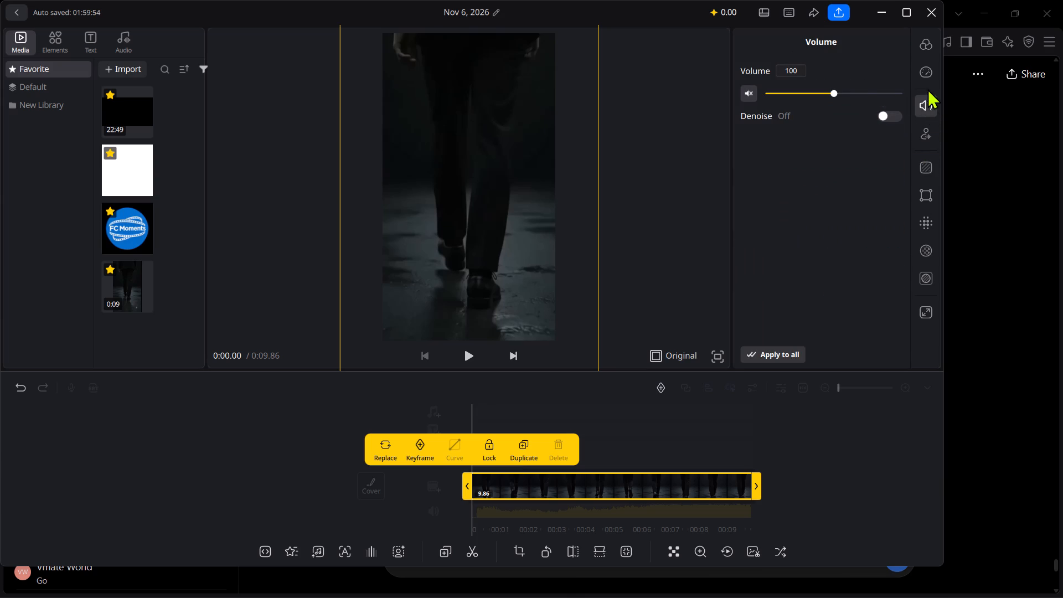
{"action": "left_click", "coordinate": [925, 78]}
{"action": "left_click", "coordinate": [926, 50]}
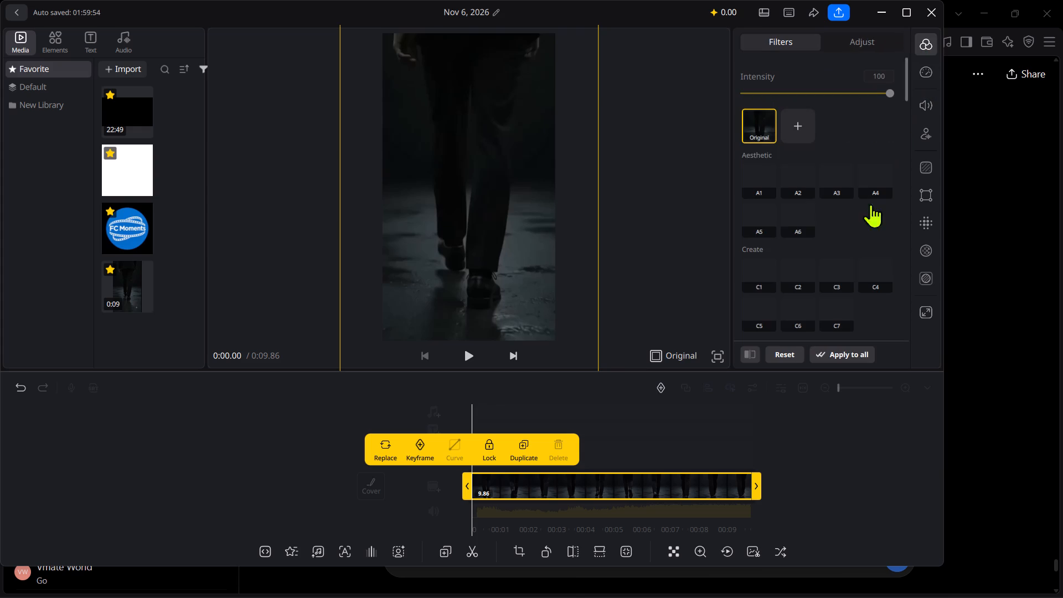
{"action": "scroll", "coordinate": [860, 249], "scroll_direction": "down", "scroll_amount": 4}
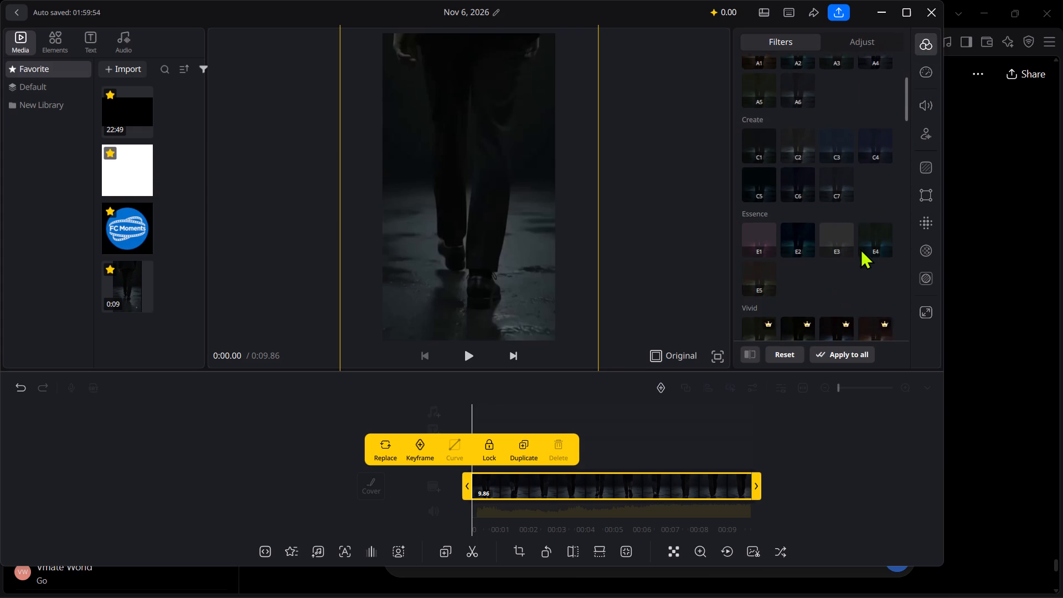
{"action": "scroll", "coordinate": [860, 249], "scroll_direction": "down", "scroll_amount": 17}
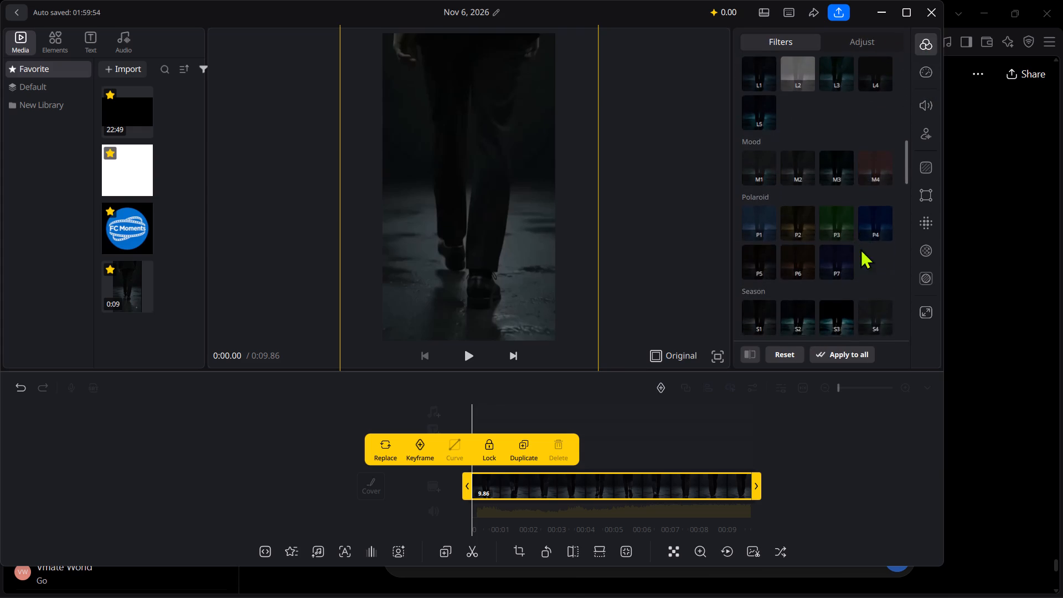
{"action": "scroll", "coordinate": [860, 249], "scroll_direction": "down", "scroll_amount": 15}
{"action": "scroll", "coordinate": [860, 249], "scroll_direction": "down", "scroll_amount": 18}
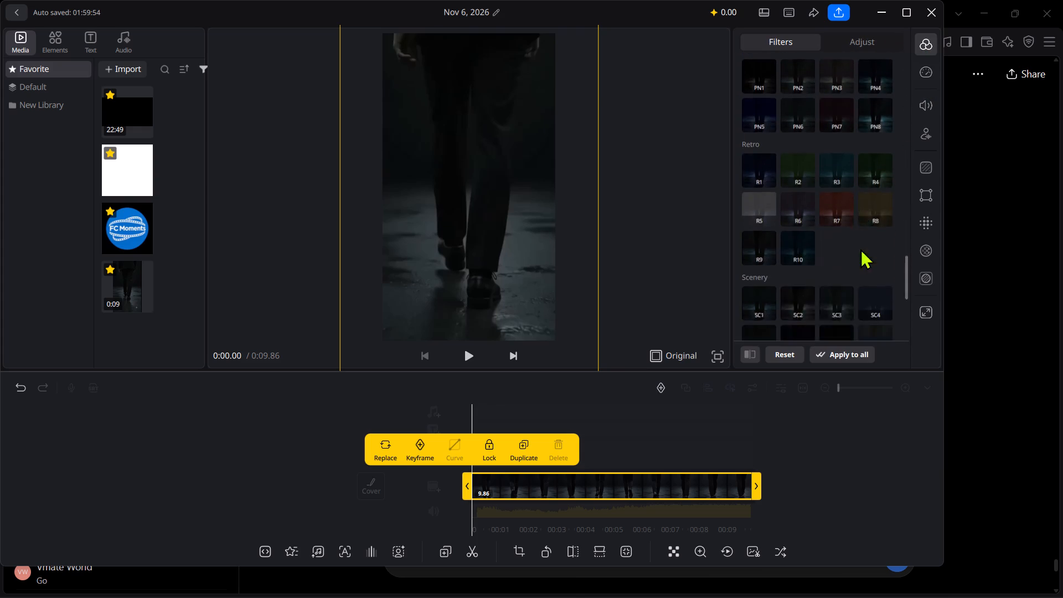
{"action": "scroll", "coordinate": [860, 249], "scroll_direction": "down", "scroll_amount": 19}
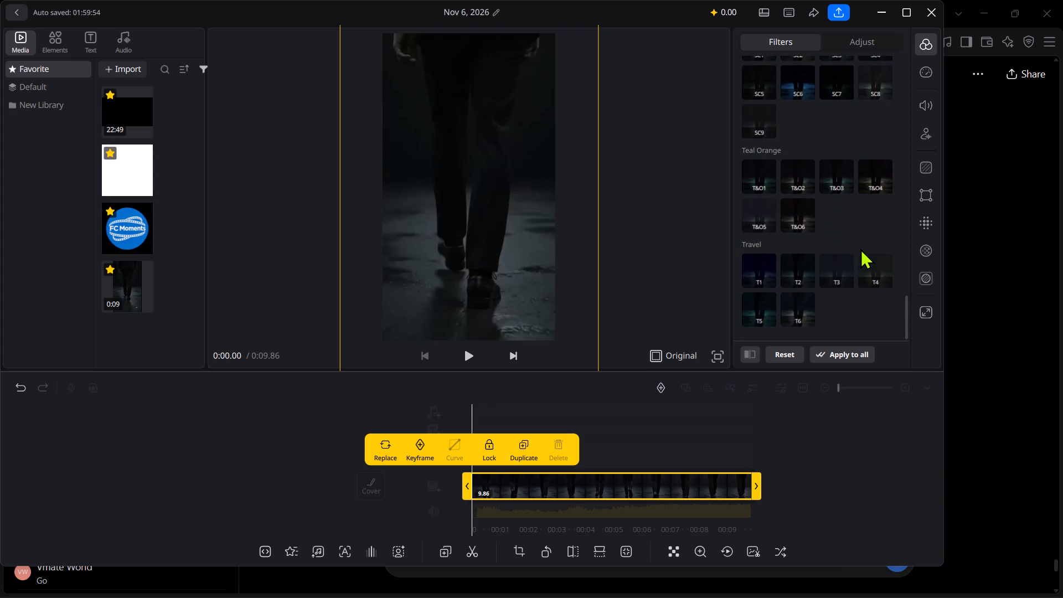
{"action": "scroll", "coordinate": [860, 249], "scroll_direction": "up", "scroll_amount": 18}
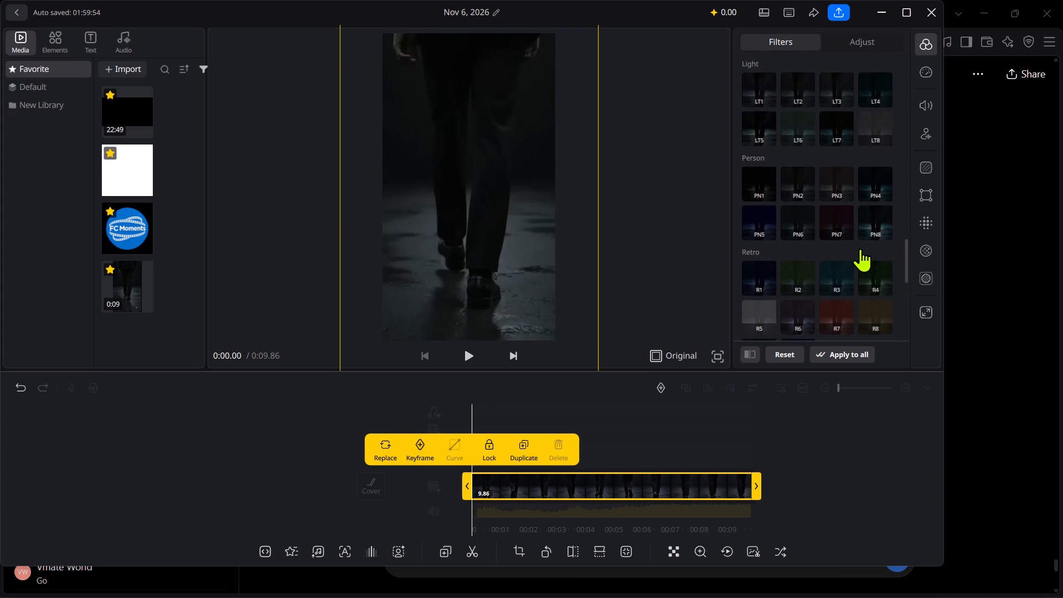
{"action": "scroll", "coordinate": [860, 249], "scroll_direction": "up", "scroll_amount": 2}
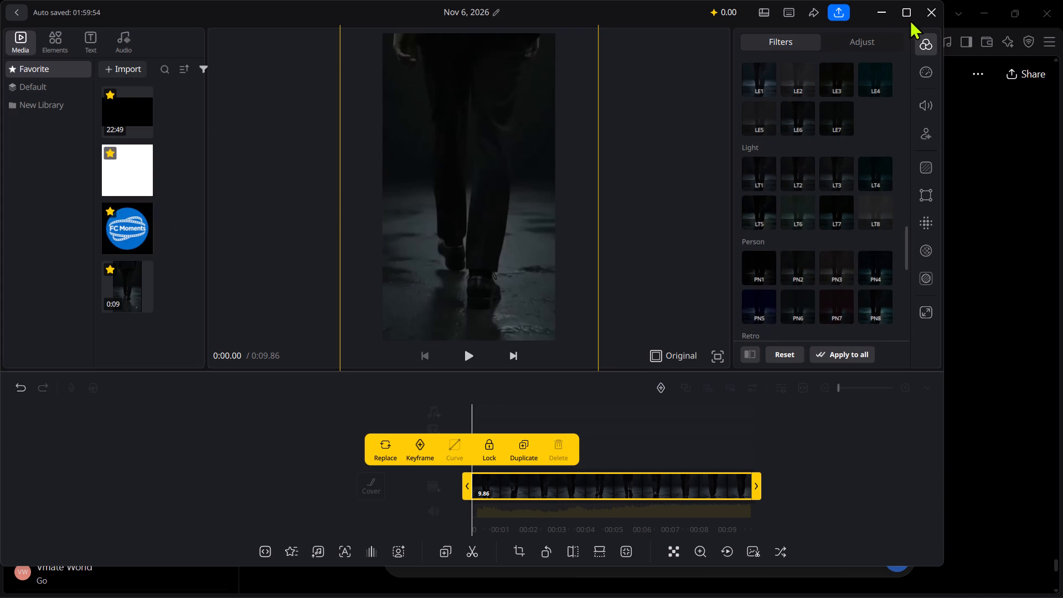
Close and relaunch VN, and open the Nov 5, 2026 project with the numbered white text on a fiery background.
{"action": "left_click", "coordinate": [926, 16]}
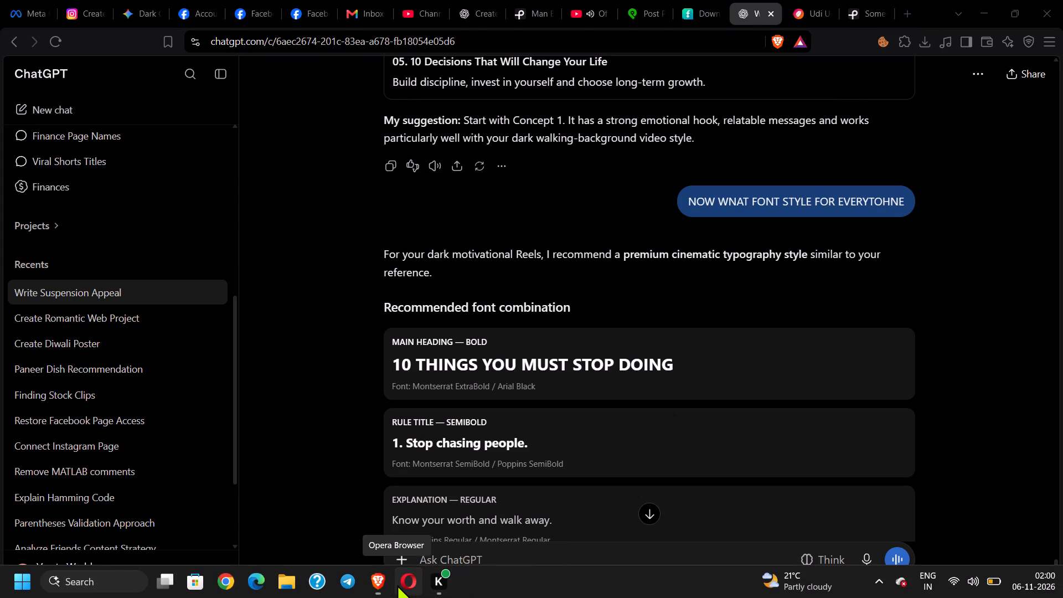
{"action": "type", "text": "VN"}
{"action": "key", "text": "Return"}
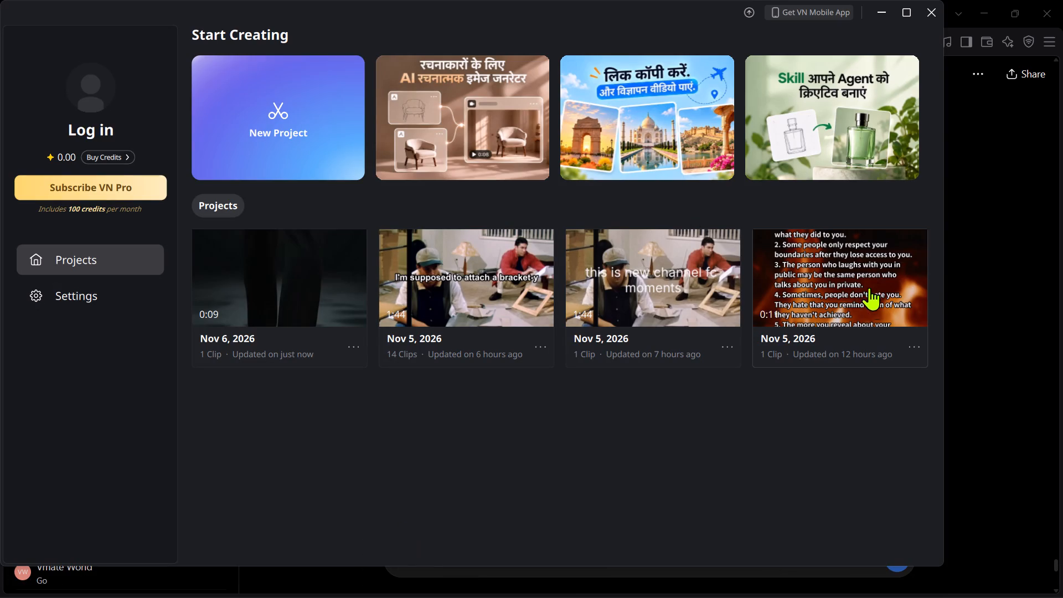
{"action": "left_click", "coordinate": [873, 296]}
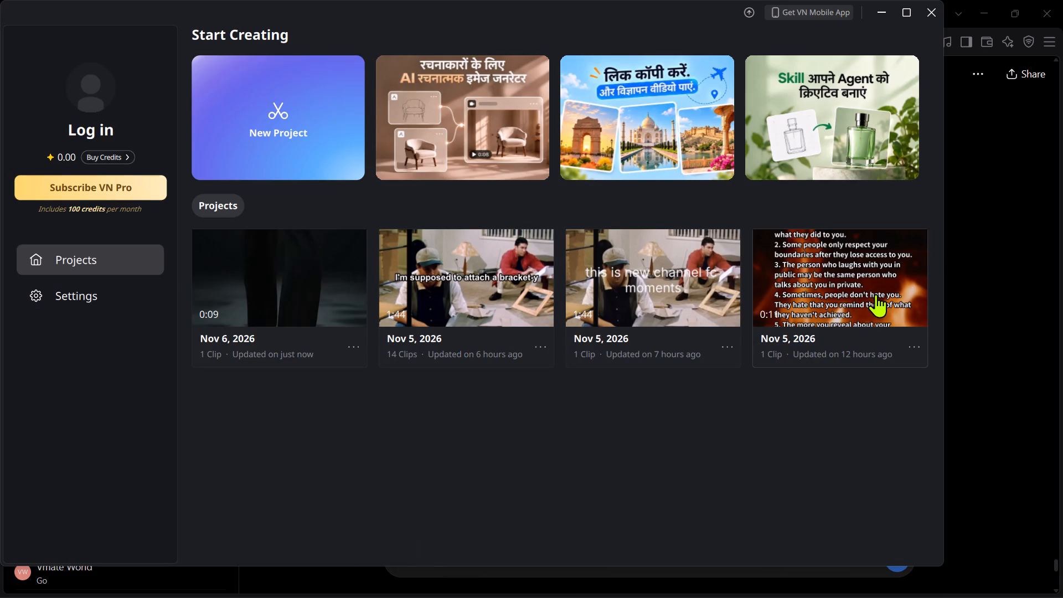
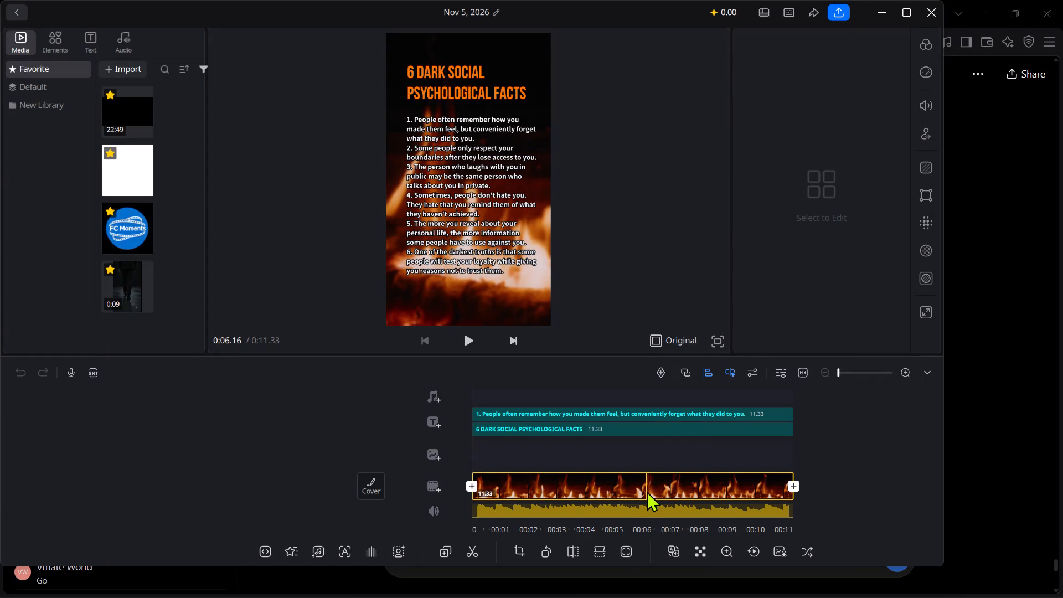
Examine the fire clip's filter, speed, voice, background, border and blur settings in the fiery text-list project.
{"action": "left_click", "coordinate": [929, 48]}
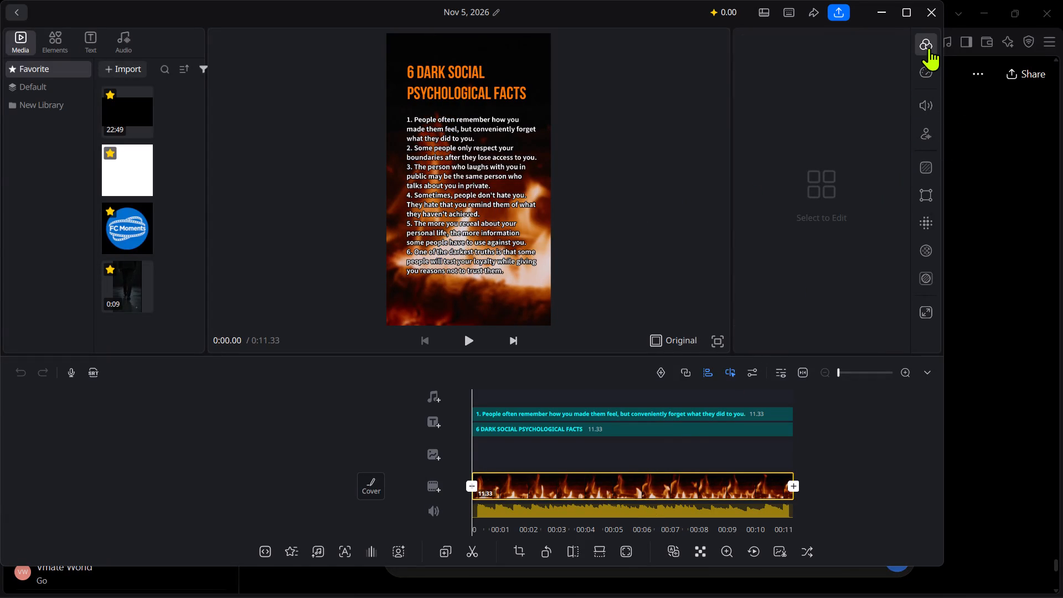
{"action": "left_click", "coordinate": [931, 66]}
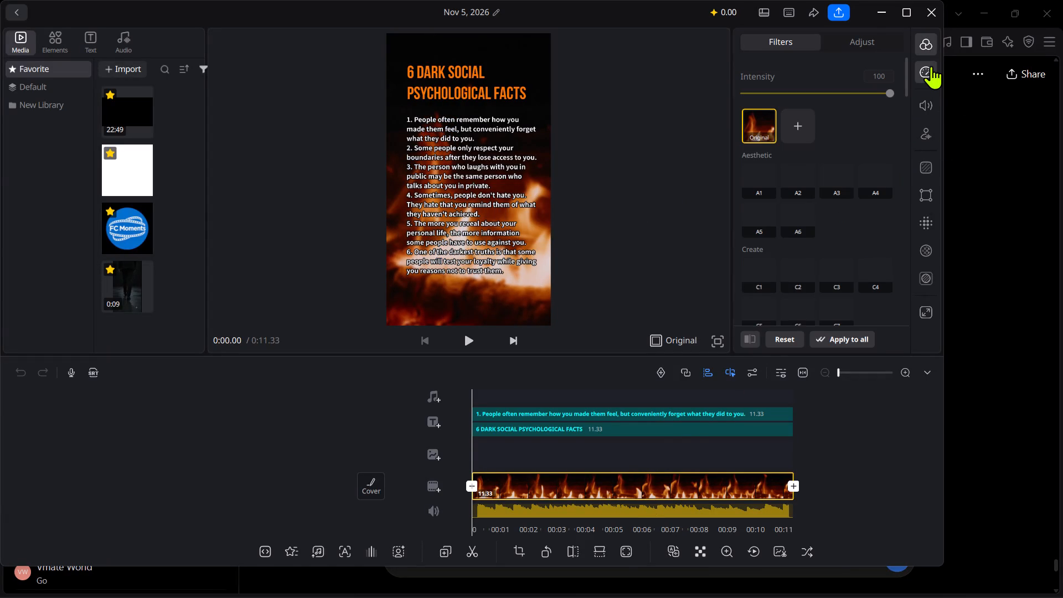
{"action": "left_click", "coordinate": [931, 48]}
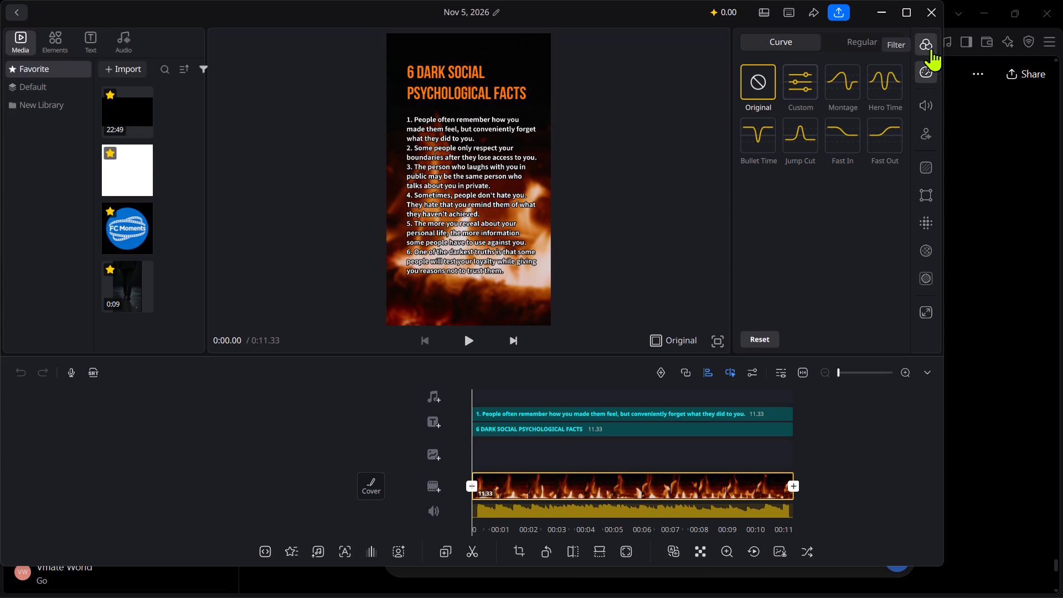
{"action": "scroll", "coordinate": [877, 132], "scroll_direction": "down", "scroll_amount": 4}
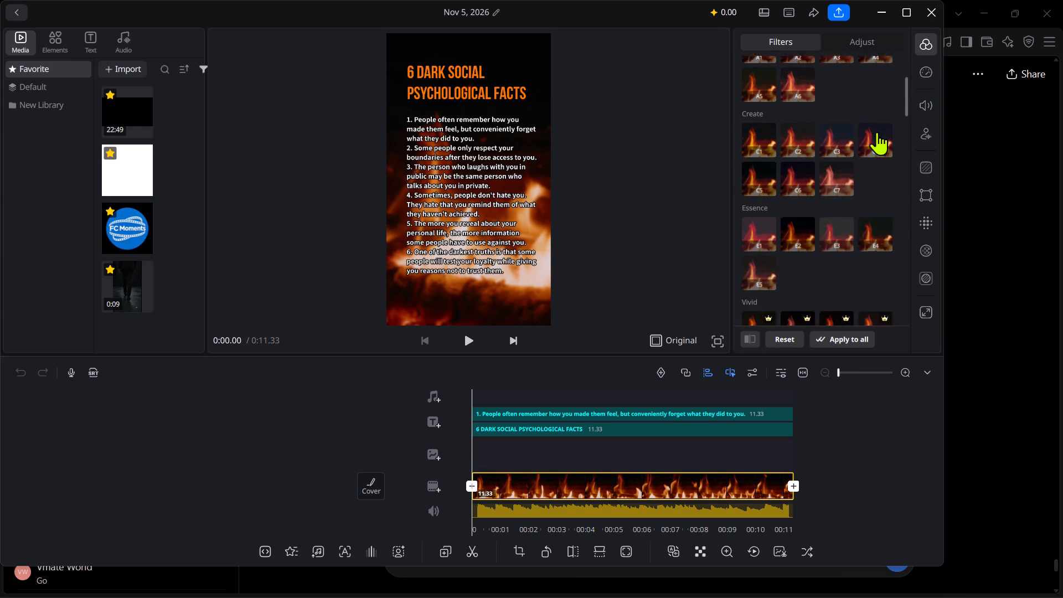
{"action": "scroll", "coordinate": [877, 132], "scroll_direction": "down", "scroll_amount": 9}
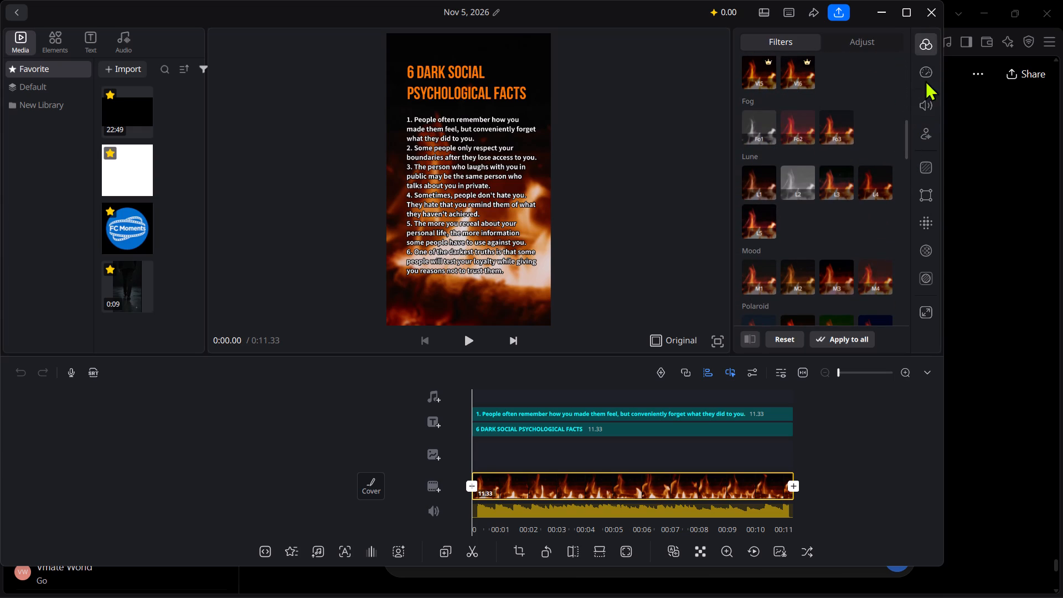
{"action": "left_click", "coordinate": [925, 78]}
{"action": "left_click", "coordinate": [928, 123]}
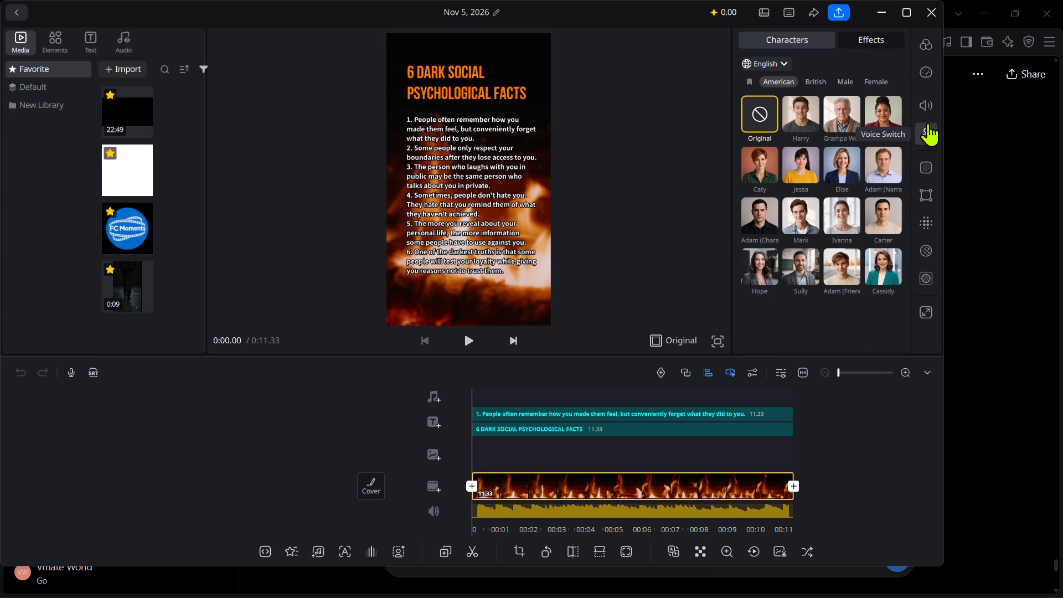
{"action": "left_click", "coordinate": [926, 159]}
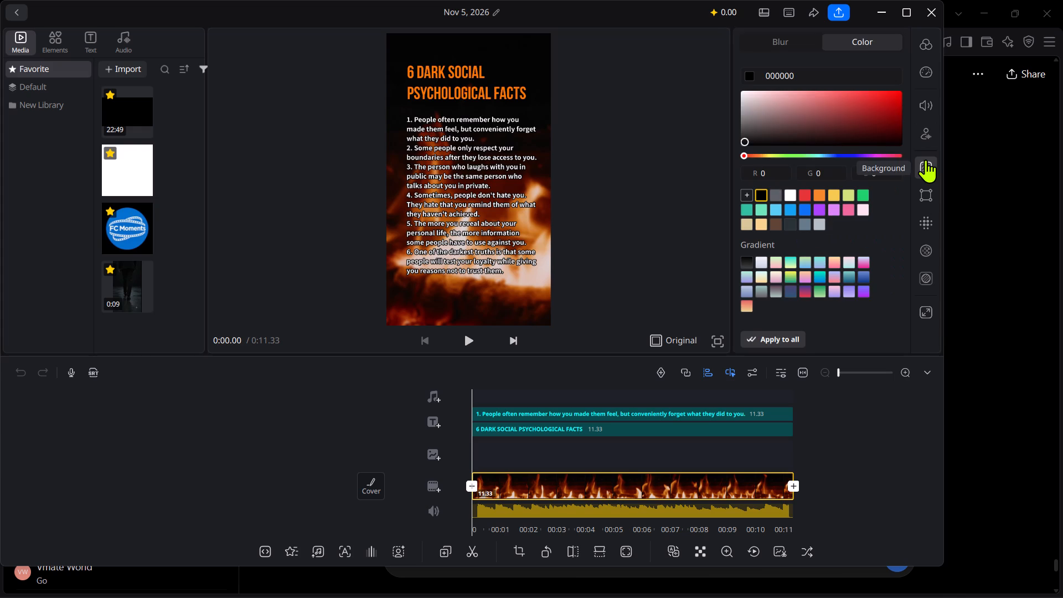
{"action": "left_click", "coordinate": [929, 191]}
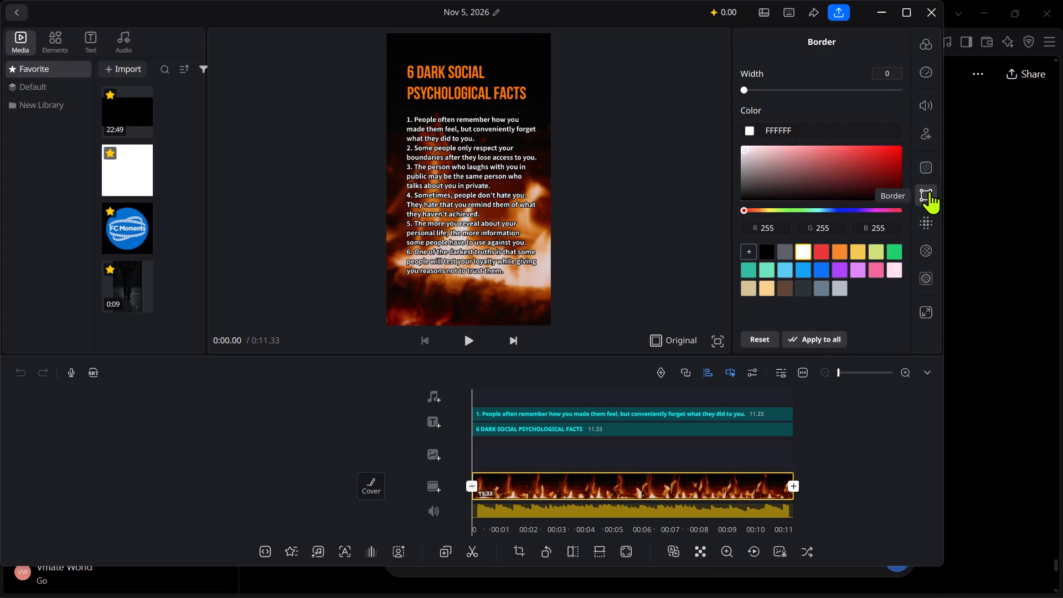
{"action": "left_click", "coordinate": [929, 225]}
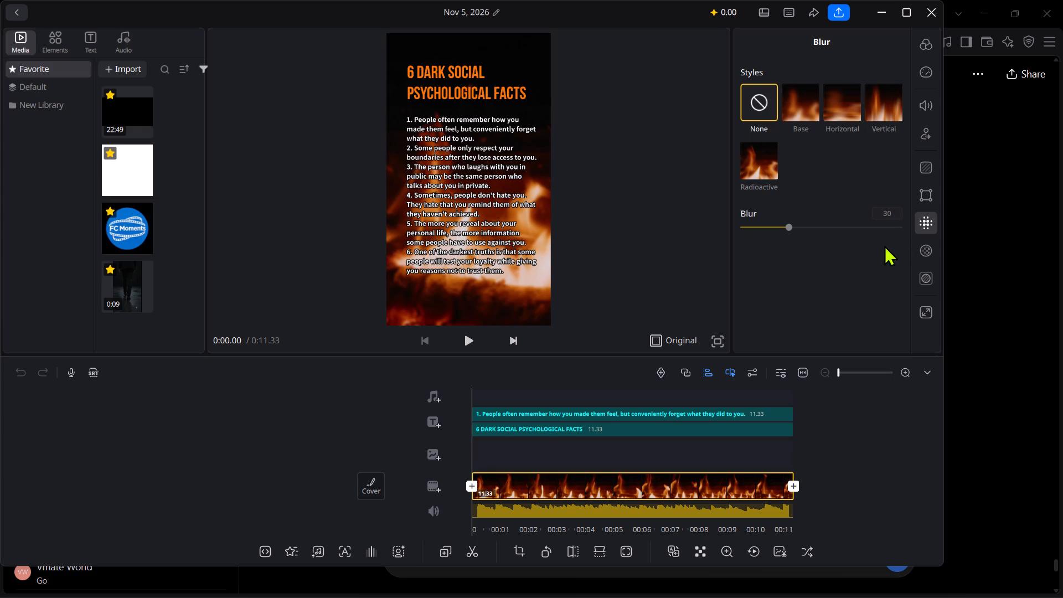
{"action": "left_click", "coordinate": [818, 283]}
{"action": "left_click", "coordinate": [931, 14]}
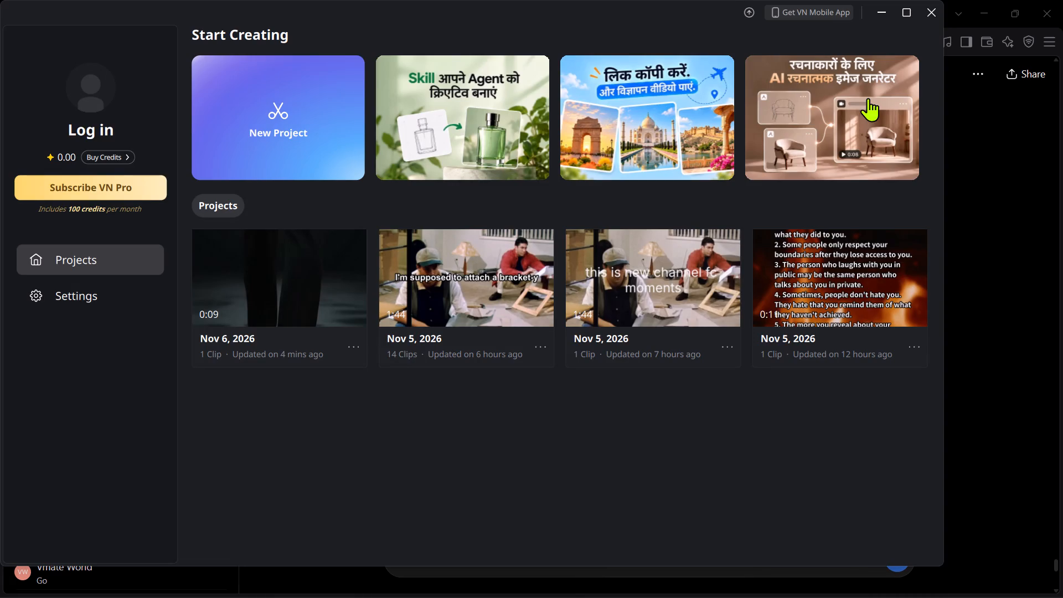
{"action": "left_click", "coordinate": [346, 275]}
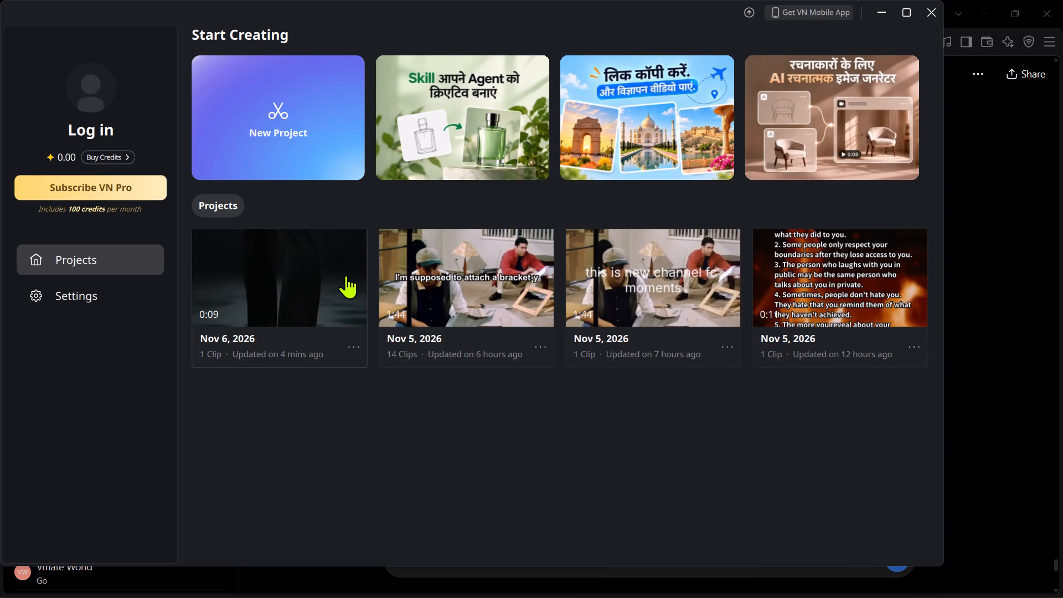
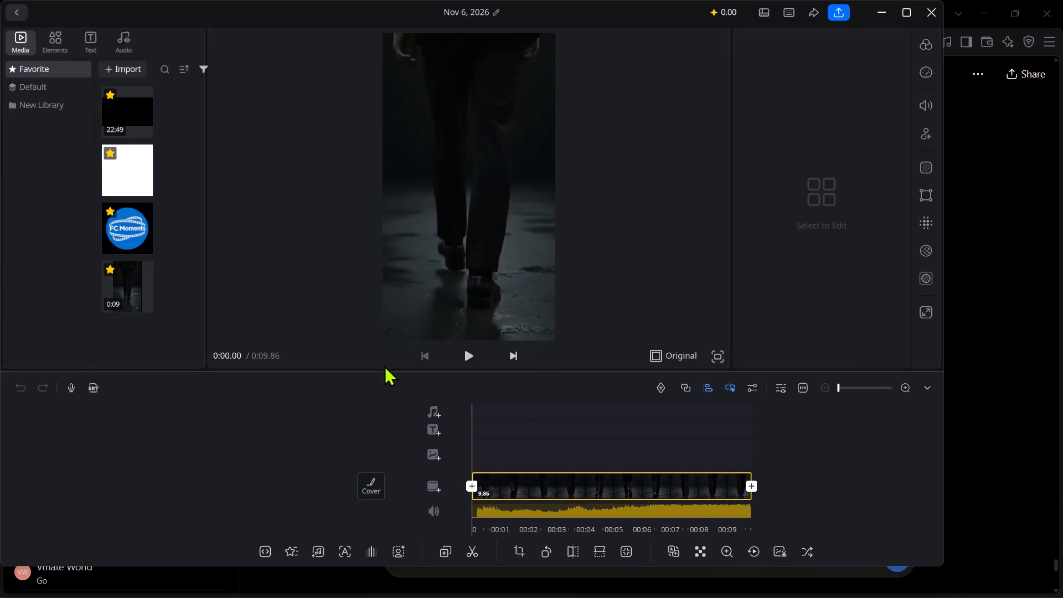
Play part of the walking clip, select it, and look through its filter, speed, volume and voice settings.
{"action": "left_click", "coordinate": [467, 350]}
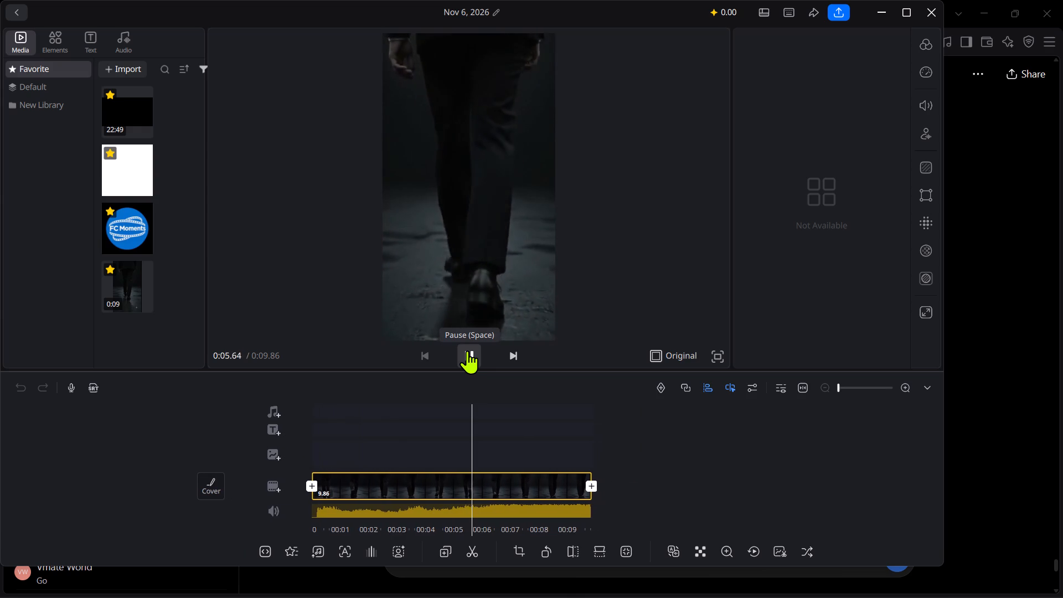
{"action": "left_click", "coordinate": [467, 350]}
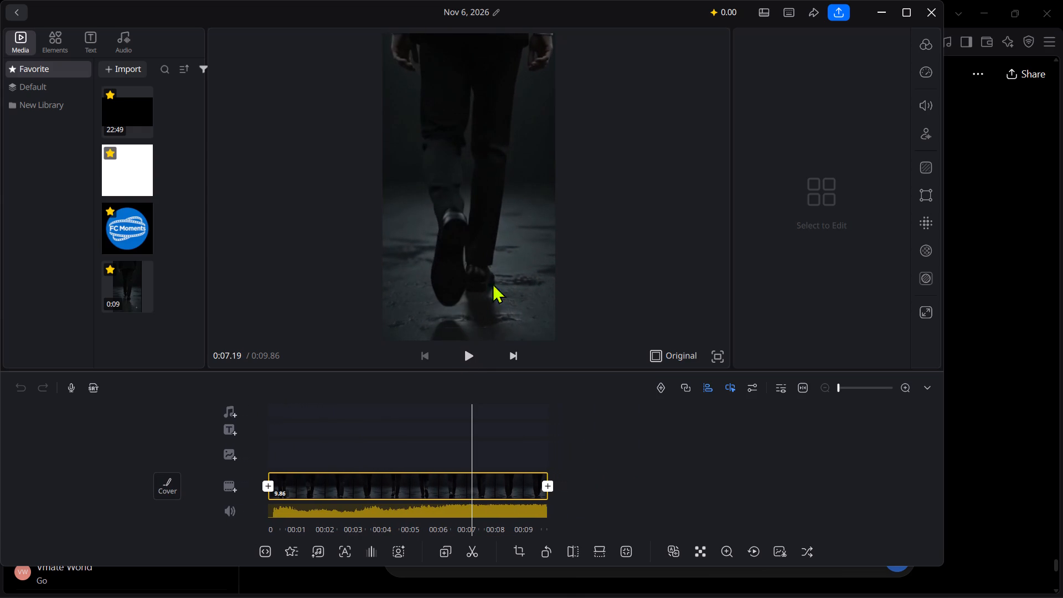
{"action": "left_click", "coordinate": [494, 223]}
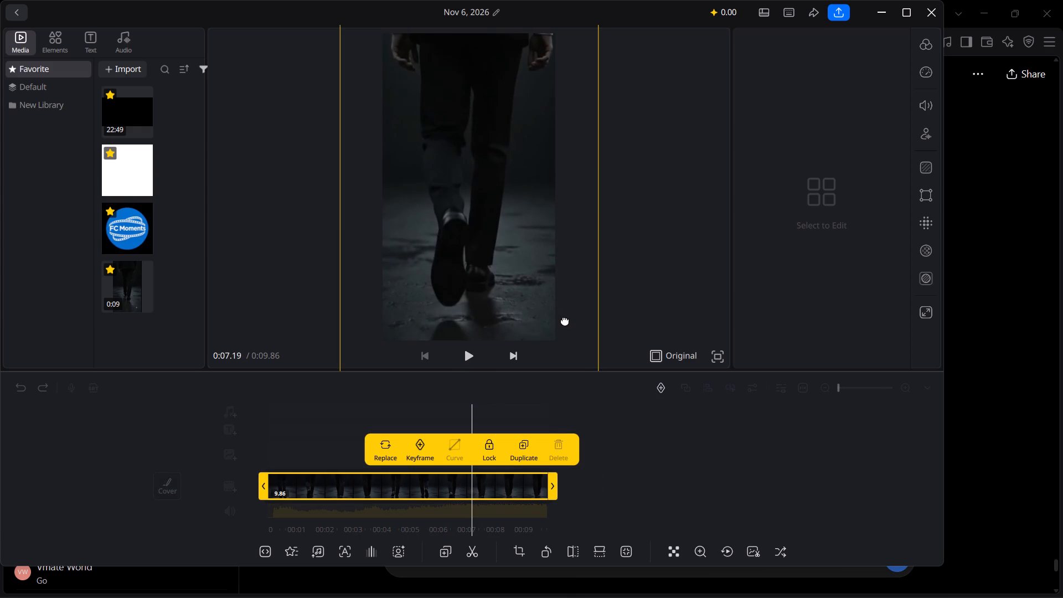
{"action": "left_click", "coordinate": [529, 286]}
{"action": "scroll", "coordinate": [477, 243], "scroll_direction": "up", "scroll_amount": 6, "text": "ctrl"}
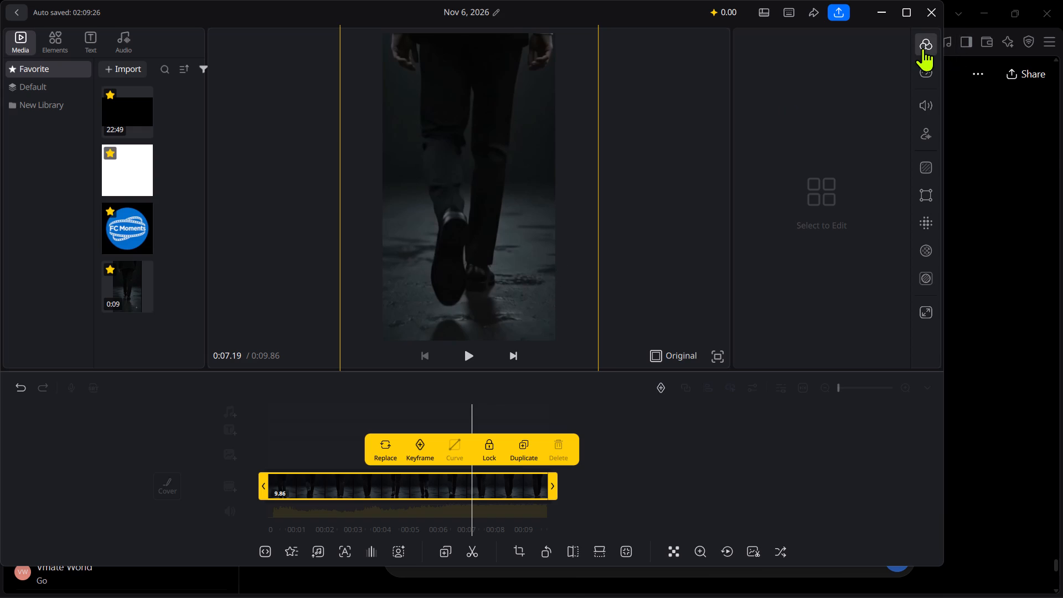
{"action": "left_click", "coordinate": [923, 48]}
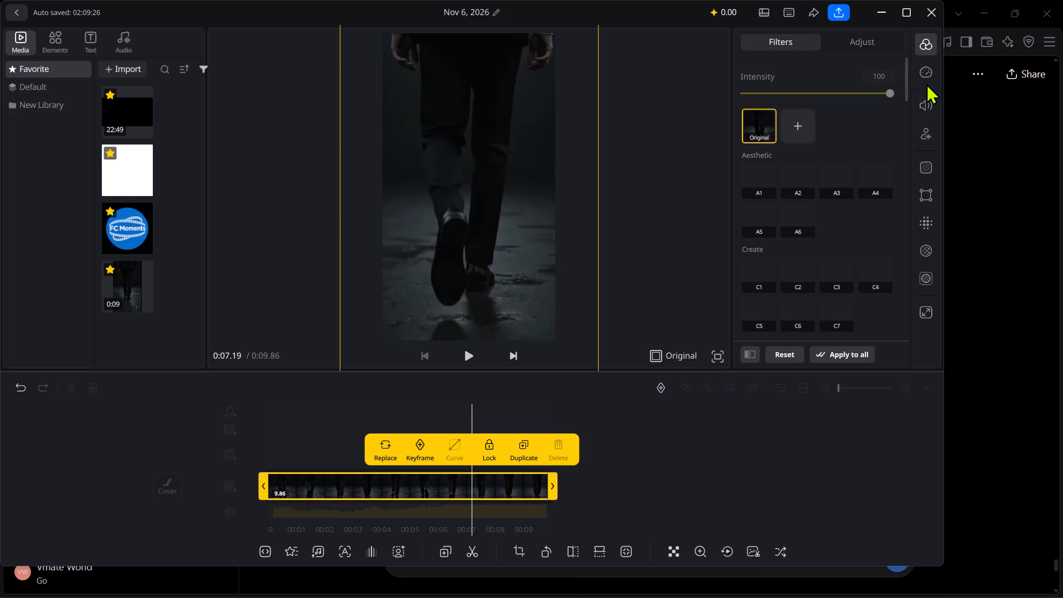
{"action": "left_click", "coordinate": [922, 66]}
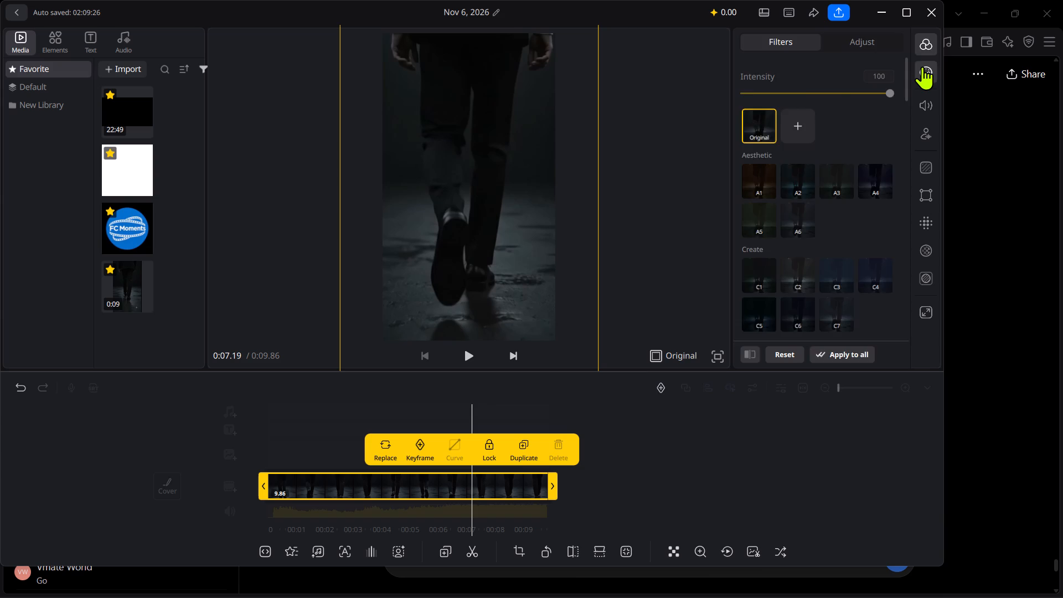
{"action": "left_click", "coordinate": [923, 99]}
{"action": "left_click", "coordinate": [923, 136]}
{"action": "left_click", "coordinate": [923, 155]}
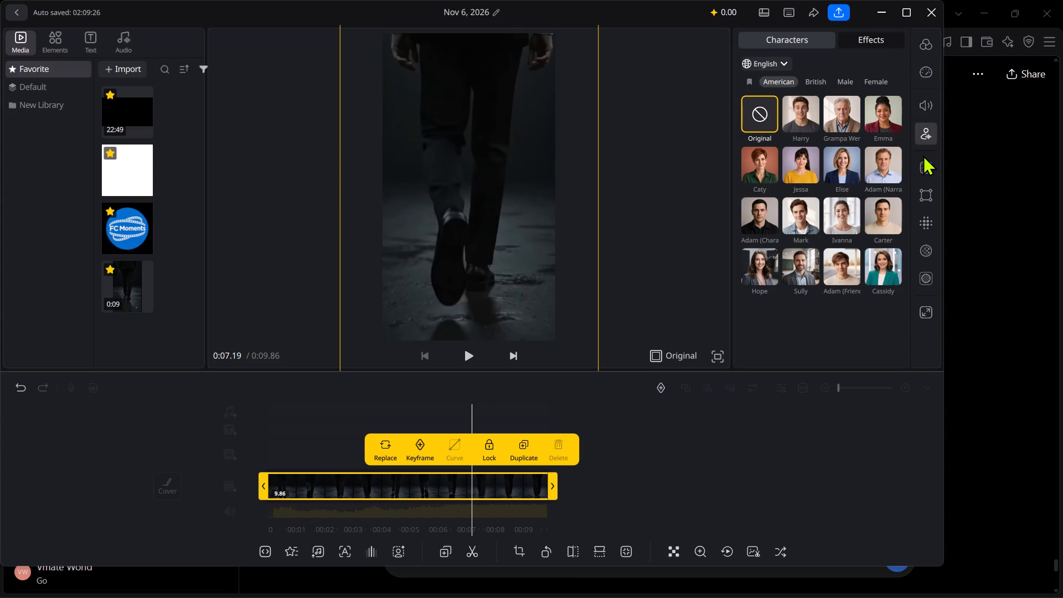
Set the walking clip's background blur to 89.
{"action": "left_click", "coordinate": [925, 172]}
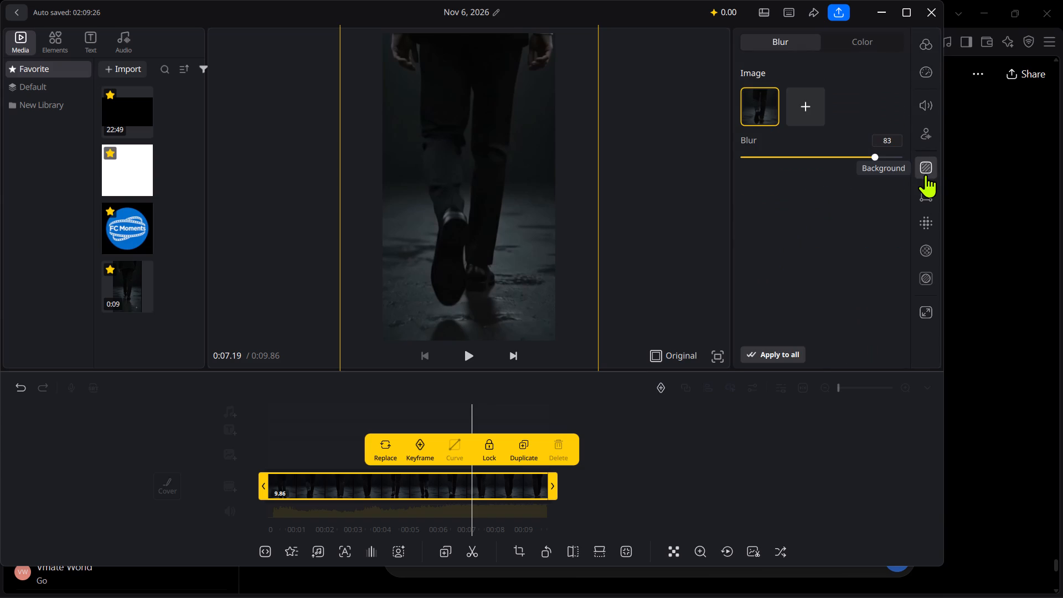
{"action": "left_click", "coordinate": [885, 152]}
Apply the Base blur style to the walking clip at strength 18 and play it to check the effect.
{"action": "left_click", "coordinate": [924, 215]}
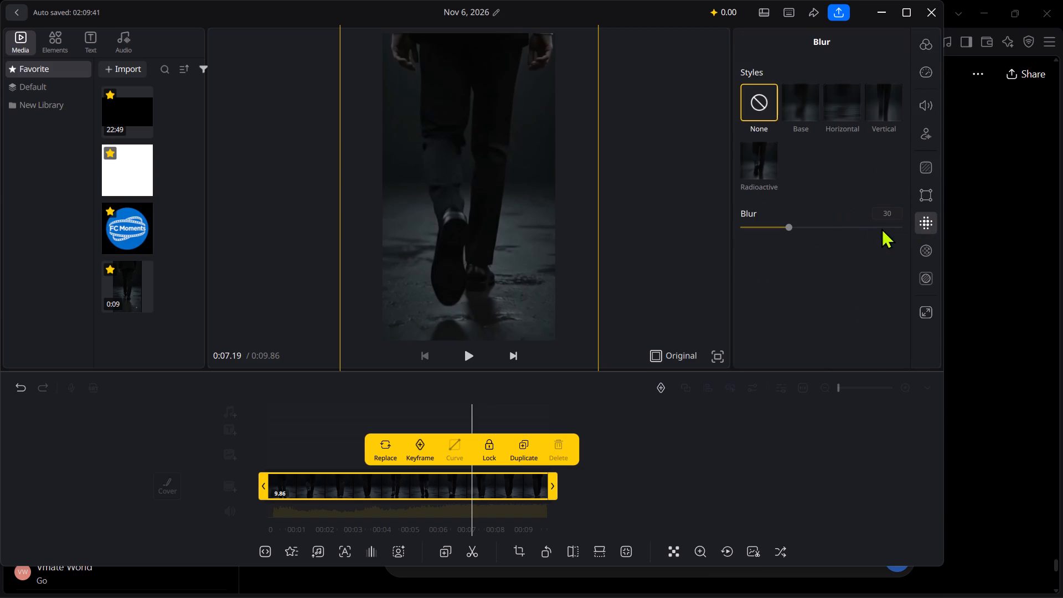
{"action": "left_click", "coordinate": [796, 226]}
{"action": "left_click", "coordinate": [796, 226]}
{"action": "left_click", "coordinate": [801, 106]}
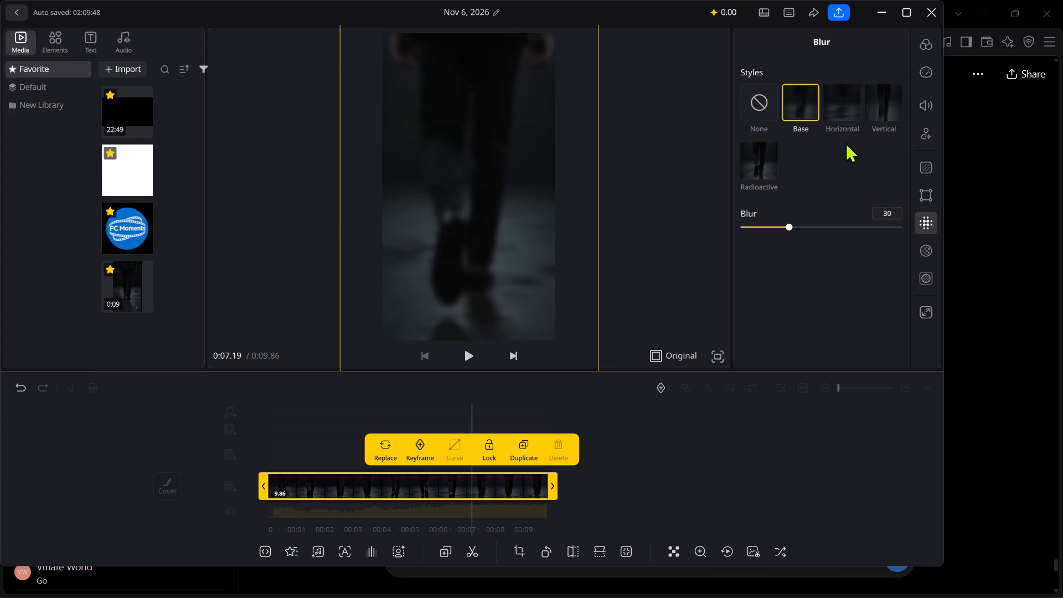
{"action": "left_click_drag", "start_coordinate": [795, 224], "coordinate": [839, 225]}
{"action": "left_click_drag", "start_coordinate": [839, 225], "coordinate": [749, 256]}
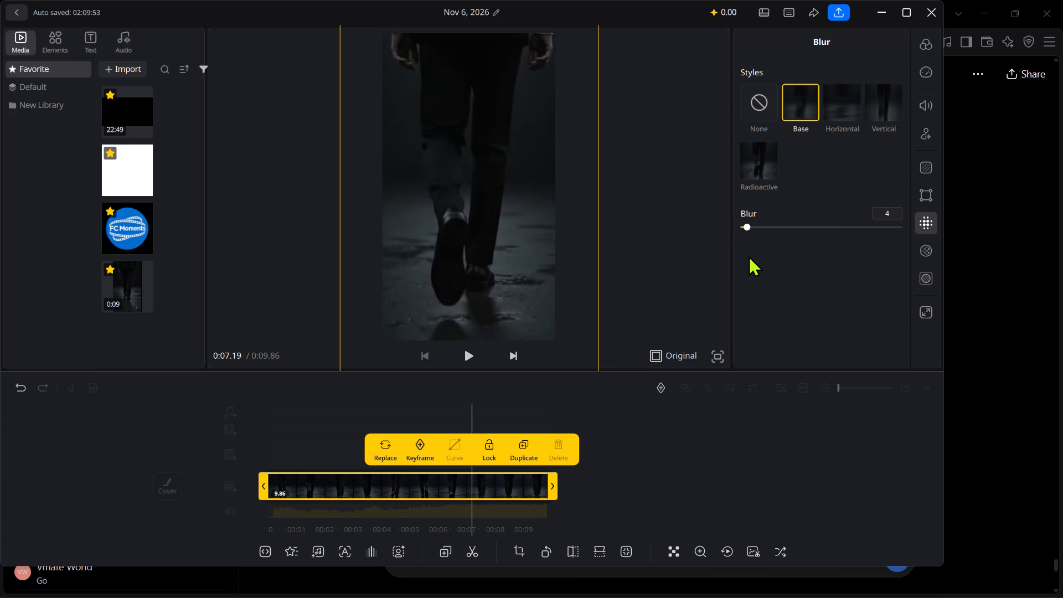
{"action": "left_click_drag", "start_coordinate": [749, 256], "coordinate": [754, 260]}
{"action": "left_click_drag", "start_coordinate": [754, 260], "coordinate": [765, 263]}
{"action": "left_click_drag", "start_coordinate": [765, 263], "coordinate": [771, 264]}
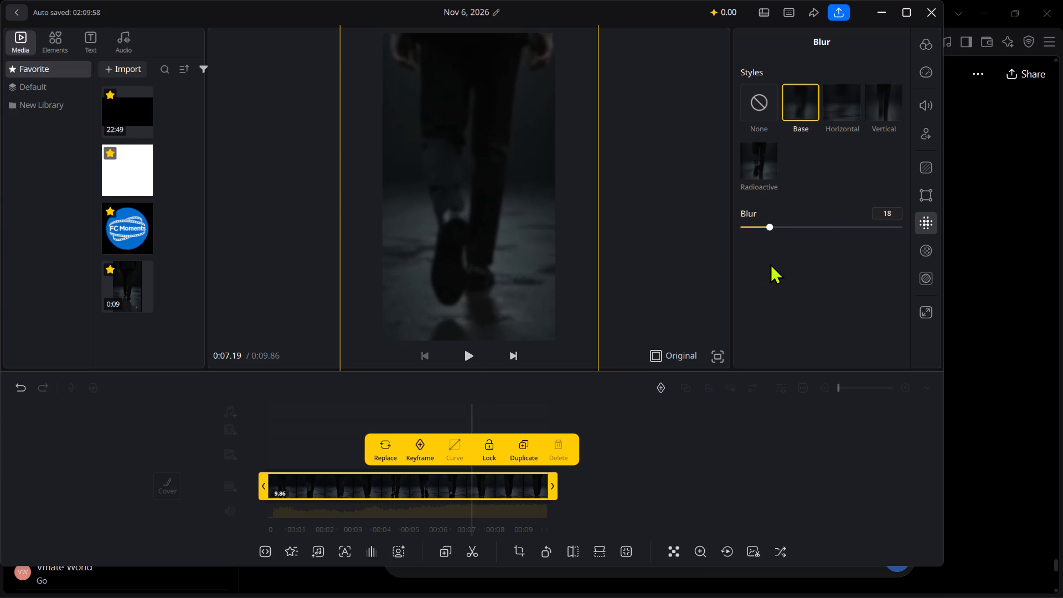
{"action": "left_click", "coordinate": [471, 360]}
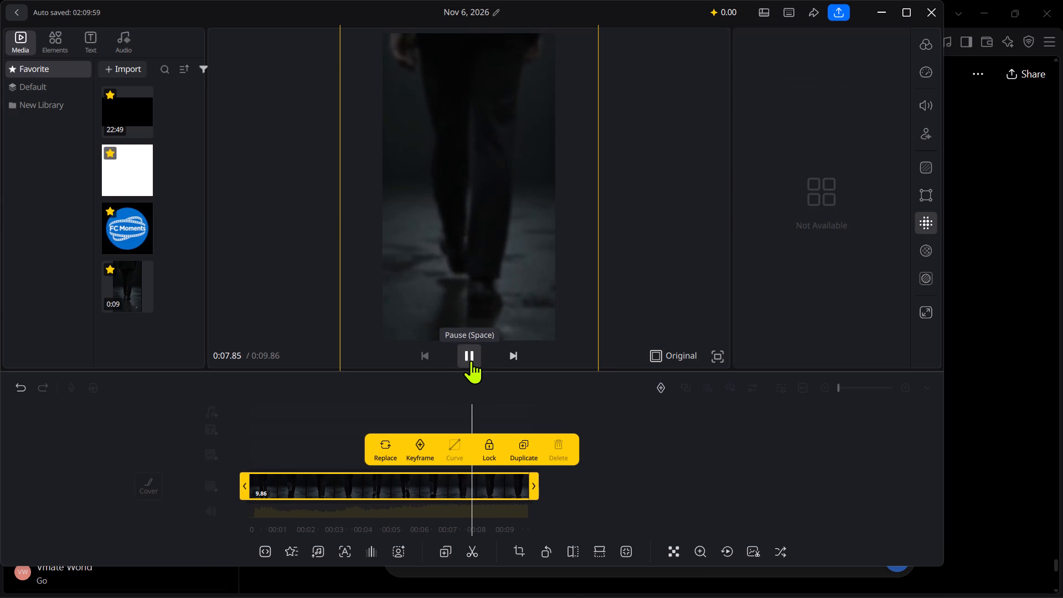
{"action": "left_click", "coordinate": [471, 360]}
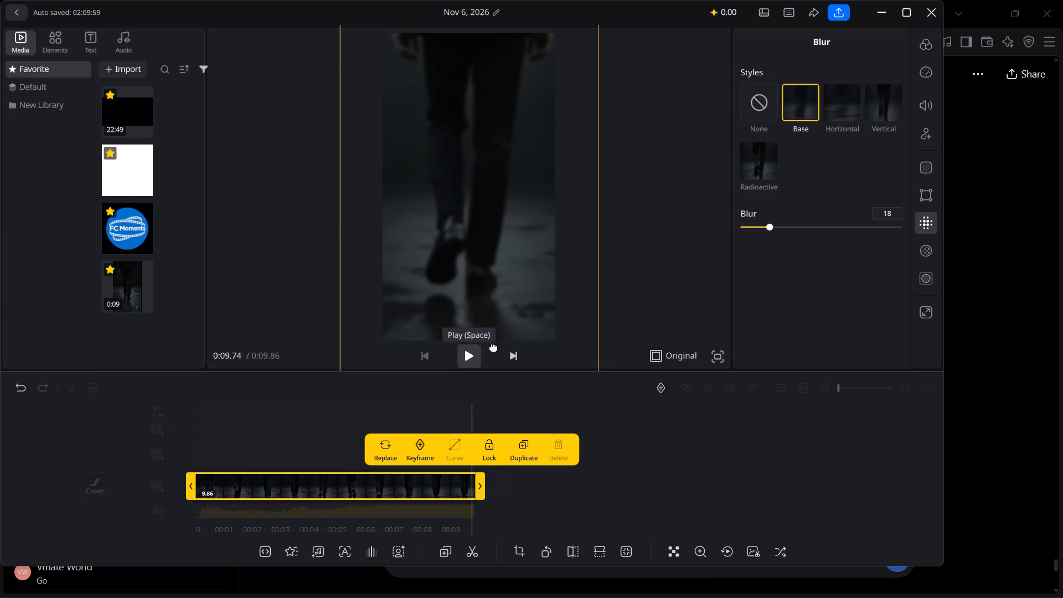
{"action": "left_click", "coordinate": [649, 319]}
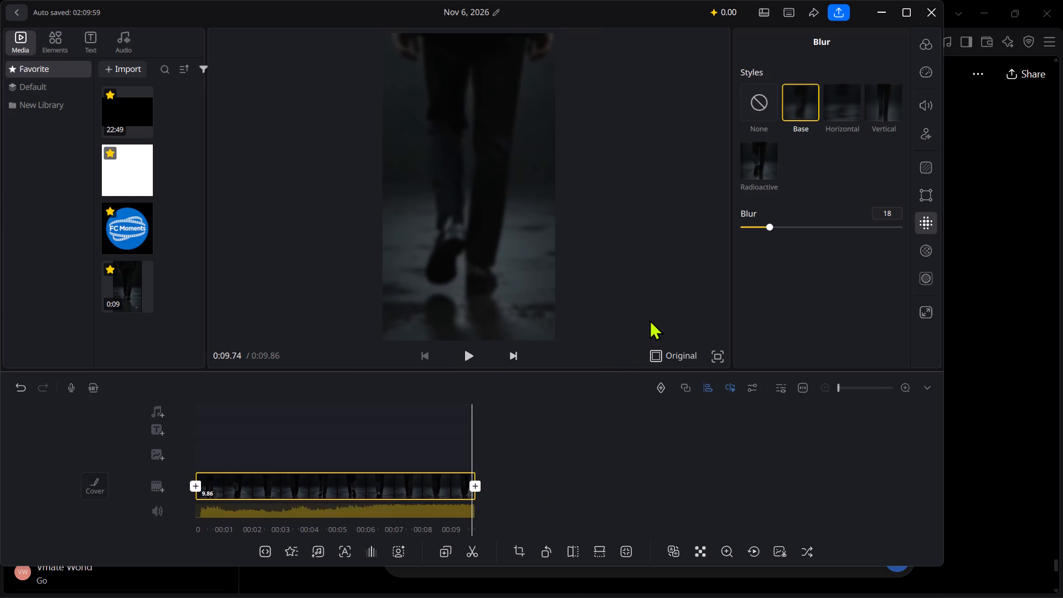
Enlarge the blurred walking clip beyond the frame and reposition it so it covers the whole canvas down to the bottom edge.
{"action": "left_click", "coordinate": [496, 290]}
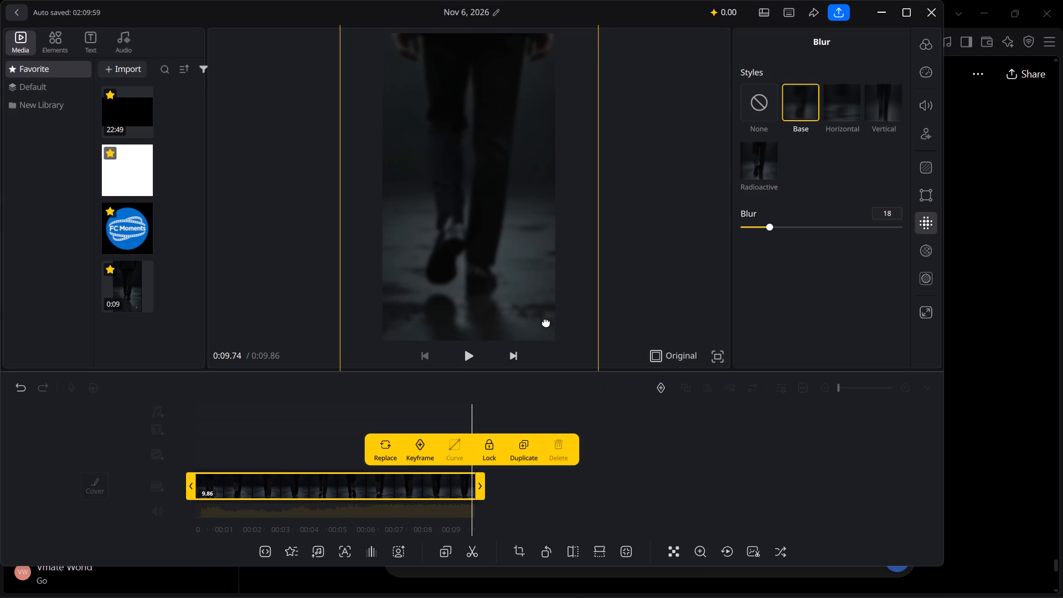
{"action": "left_click_drag", "start_coordinate": [544, 321], "coordinate": [550, 177]}
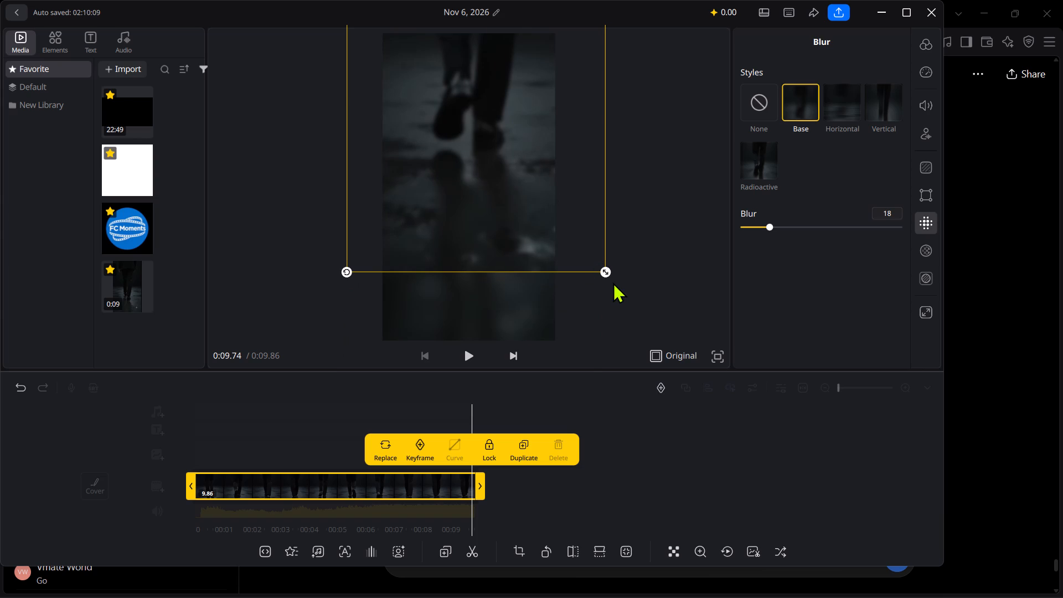
{"action": "left_click_drag", "start_coordinate": [609, 275], "coordinate": [637, 313]}
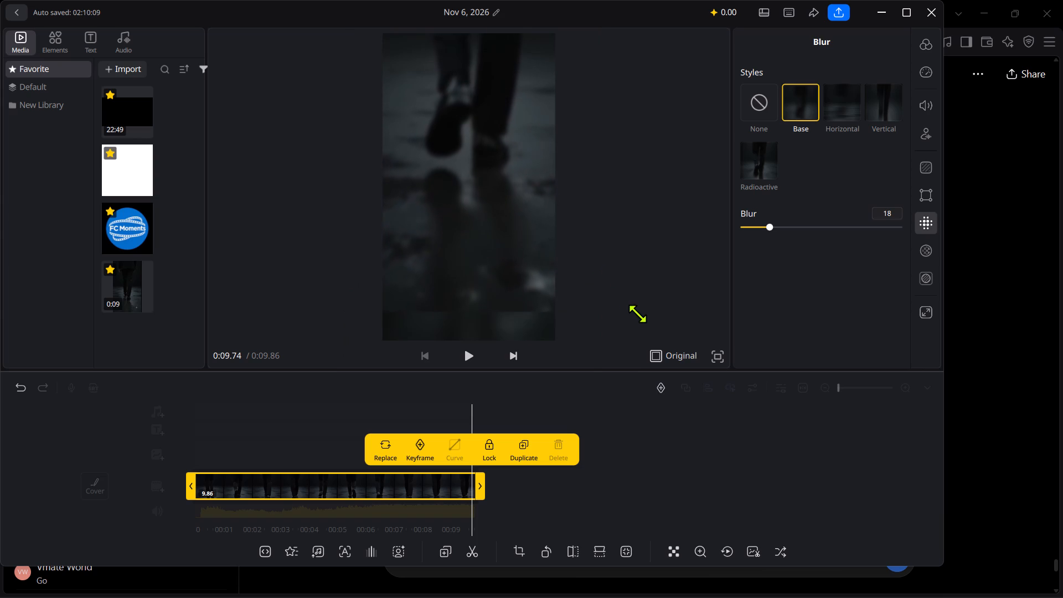
{"action": "left_click_drag", "start_coordinate": [637, 313], "coordinate": [640, 316]}
{"action": "left_click_drag", "start_coordinate": [633, 314], "coordinate": [645, 329]}
{"action": "left_click_drag", "start_coordinate": [523, 252], "coordinate": [527, 264]}
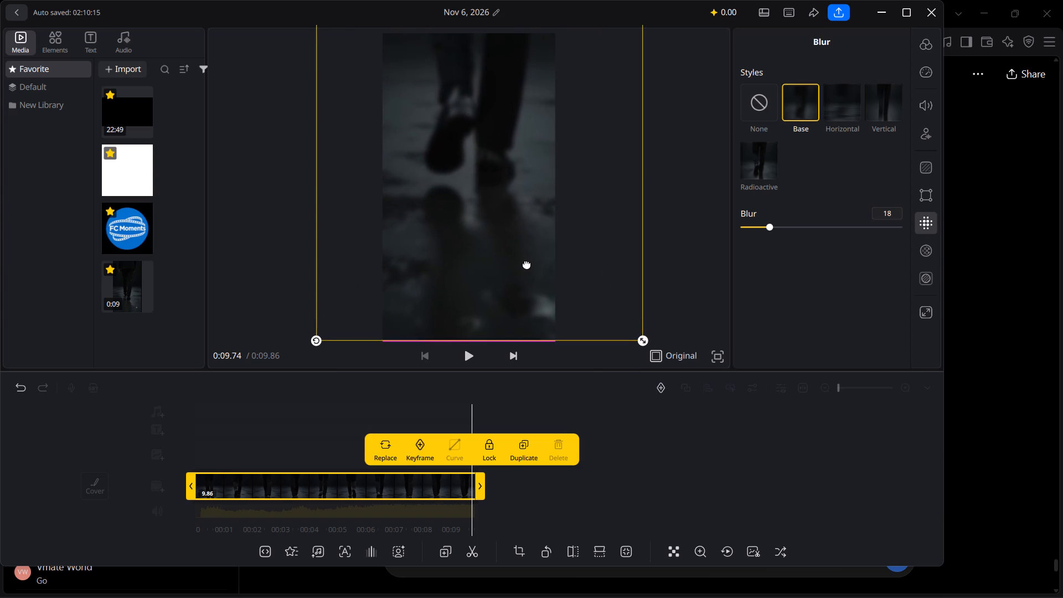
{"action": "left_click_drag", "start_coordinate": [527, 264], "coordinate": [519, 314]}
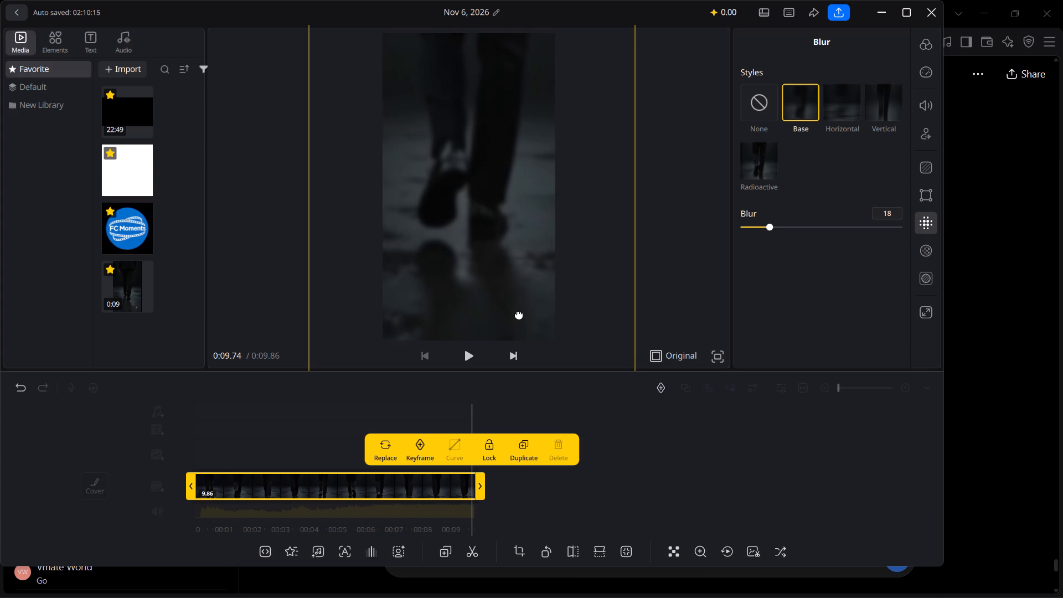
{"action": "left_click_drag", "start_coordinate": [519, 314], "coordinate": [518, 342]}
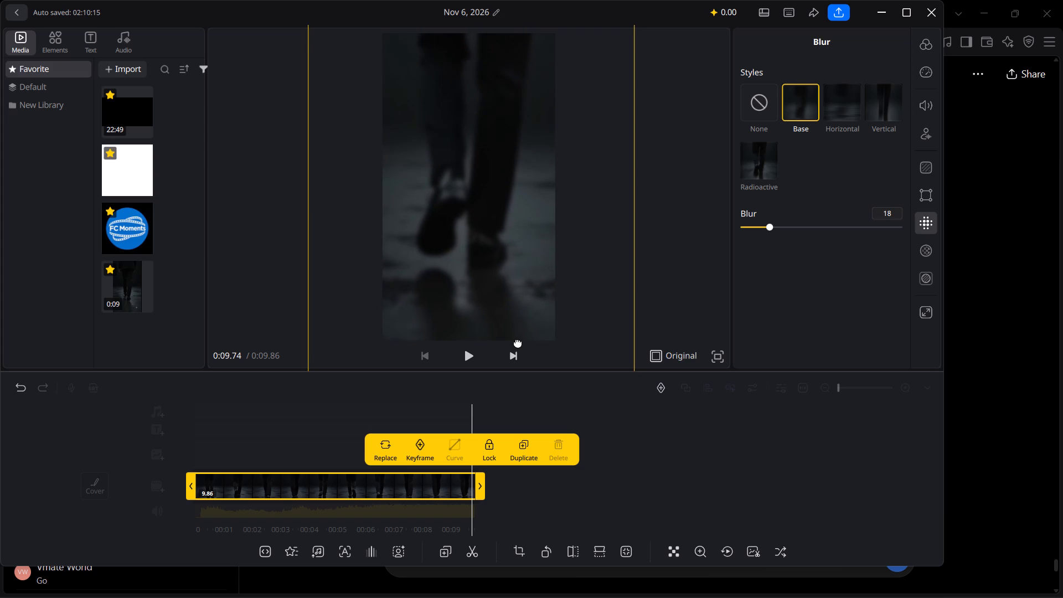
{"action": "left_click_drag", "start_coordinate": [518, 342], "coordinate": [522, 344]}
Play back the enlarged clip and fine-tune its placement, centring it horizontally and nudging it slightly upward.
{"action": "left_click", "coordinate": [477, 362]}
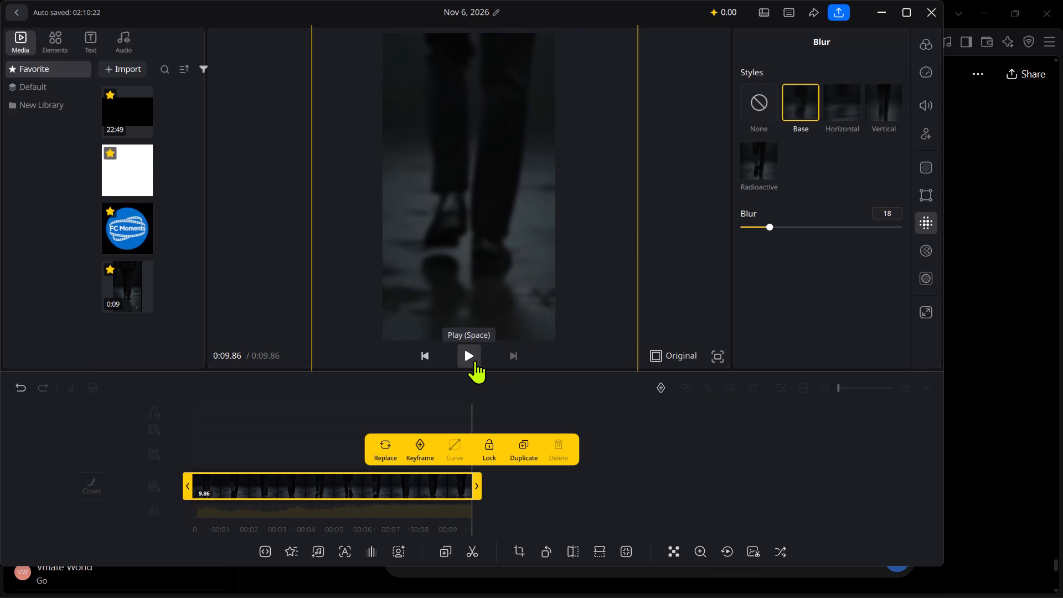
{"action": "left_click", "coordinate": [475, 360]}
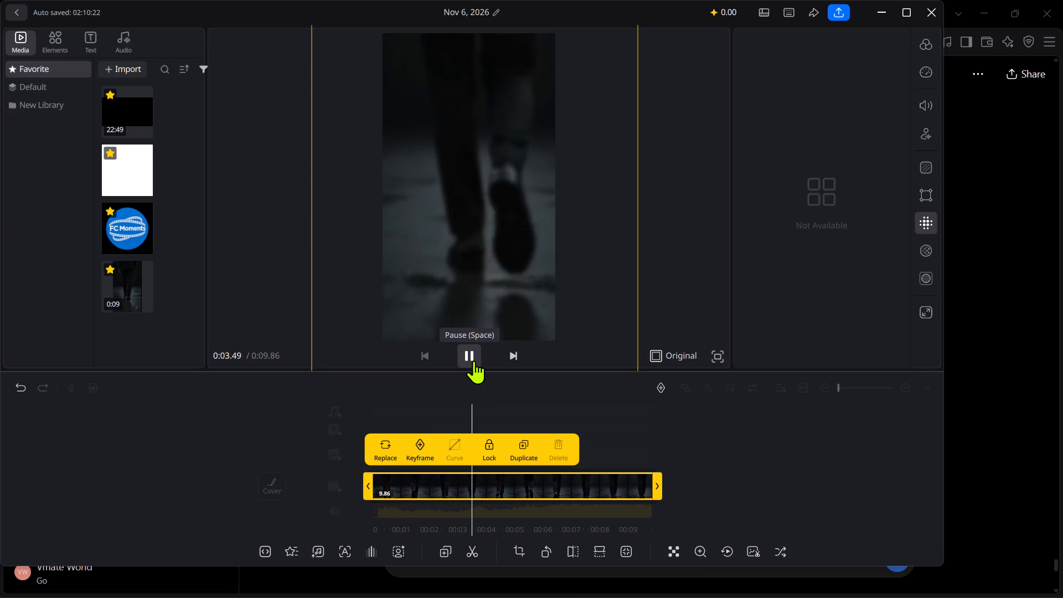
{"action": "left_click", "coordinate": [474, 360]}
{"action": "left_click_drag", "start_coordinate": [504, 289], "coordinate": [504, 289]}
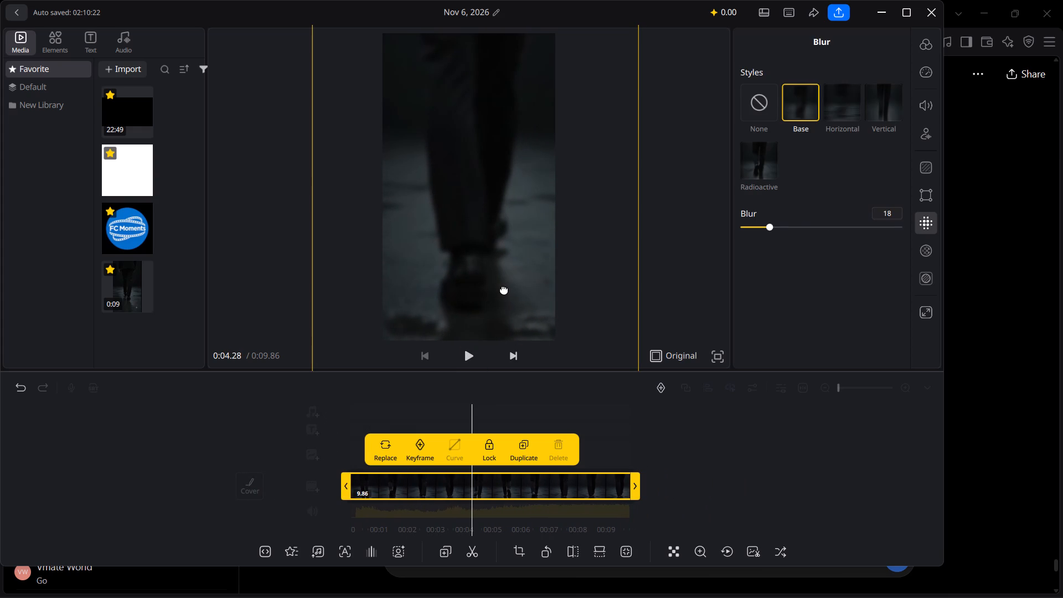
{"action": "left_click_drag", "start_coordinate": [504, 289], "coordinate": [499, 285]}
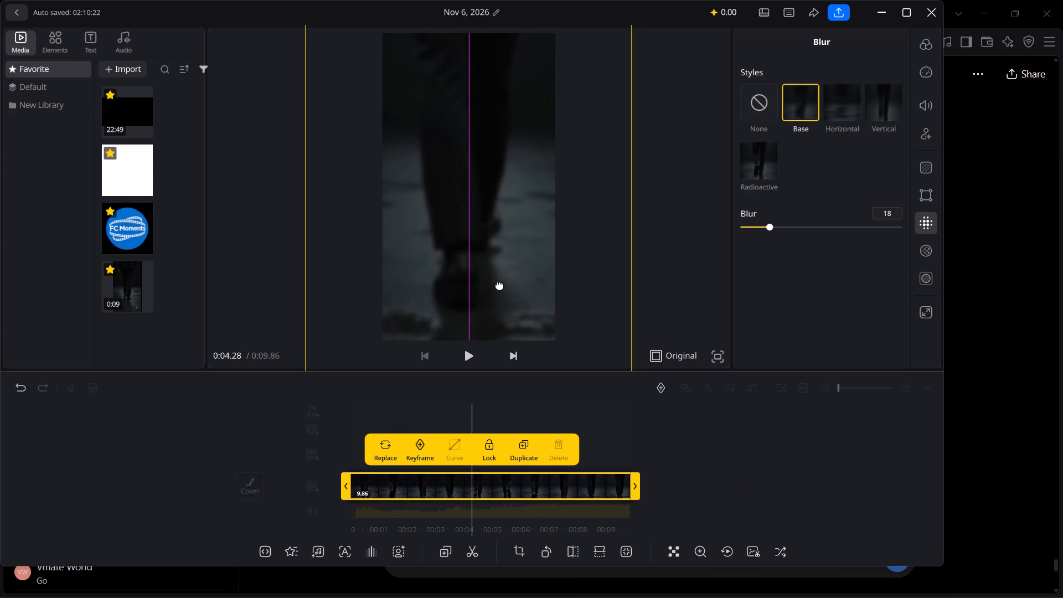
{"action": "left_click_drag", "start_coordinate": [499, 285], "coordinate": [498, 278]}
{"action": "left_click", "coordinate": [472, 360]}
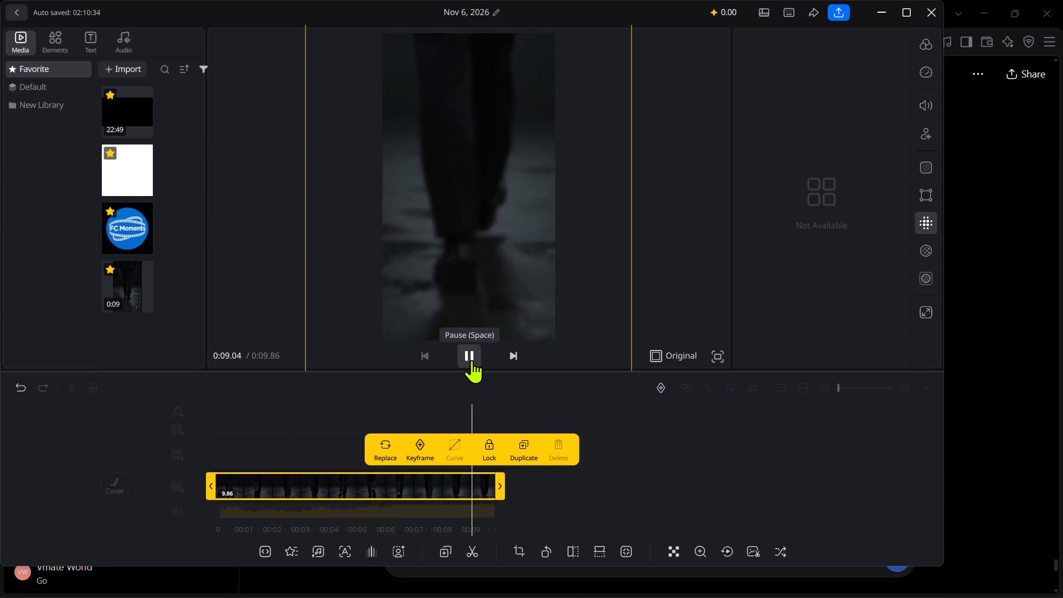
{"action": "left_click", "coordinate": [472, 360]}
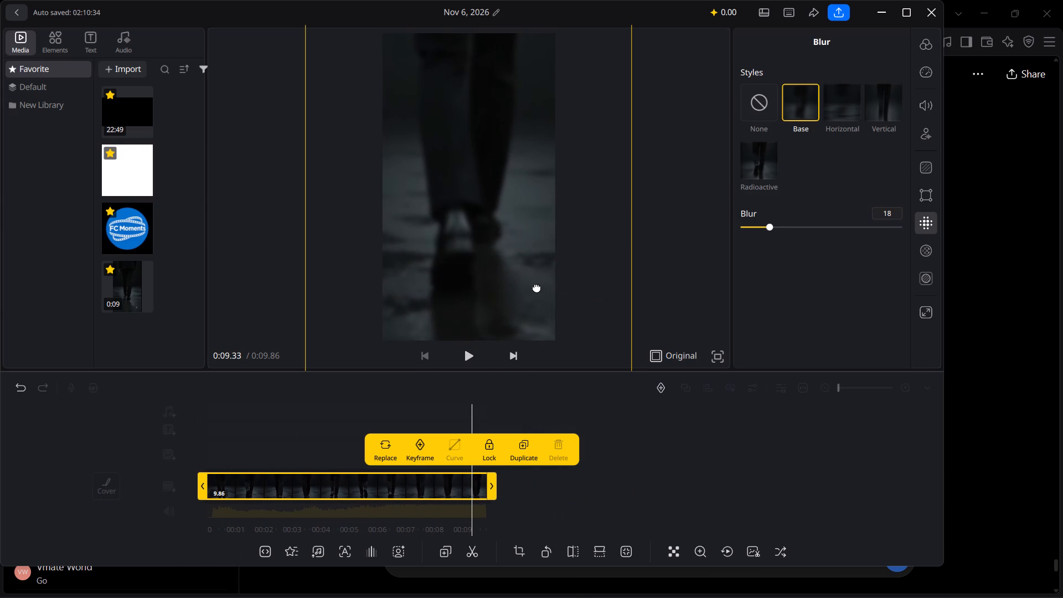
{"action": "left_click_drag", "start_coordinate": [536, 287], "coordinate": [536, 280]}
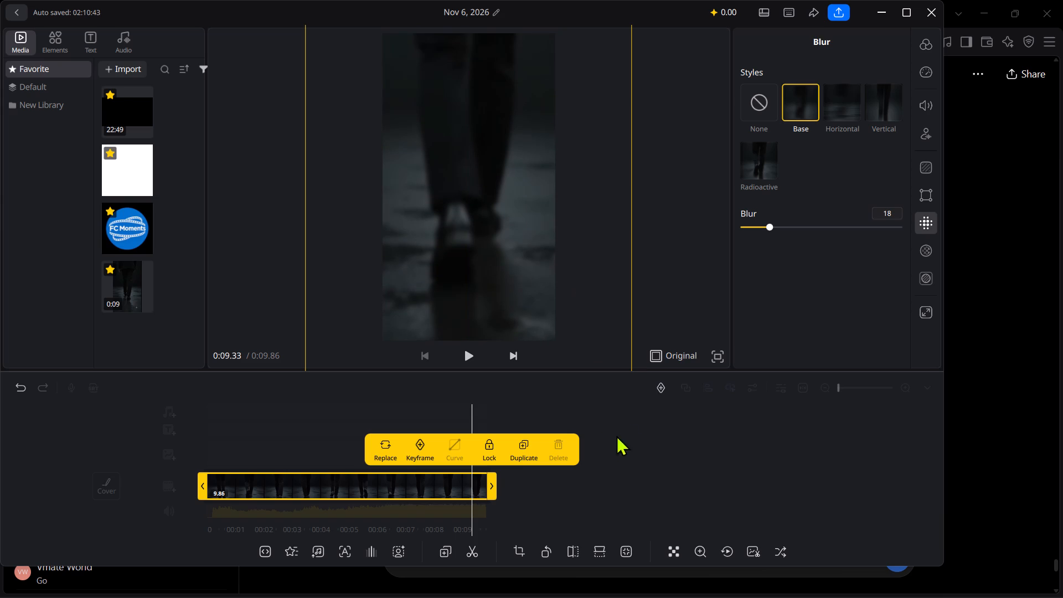
Deselect the walking clip and return the playhead to the start of the timeline.
{"action": "left_click", "coordinate": [667, 275]}
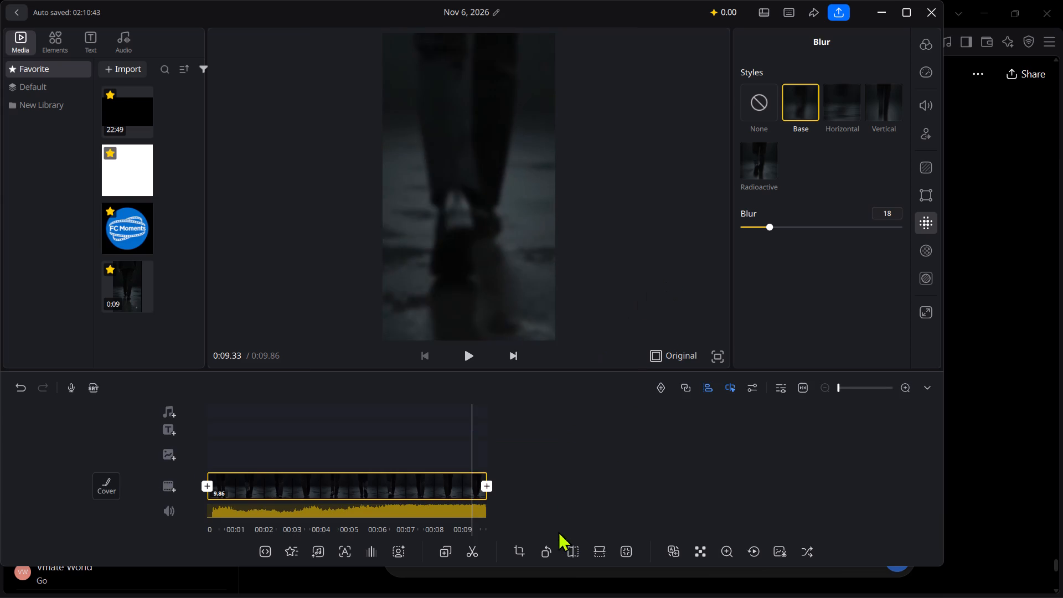
{"action": "left_click_drag", "start_coordinate": [534, 463], "coordinate": [1051, 387]}
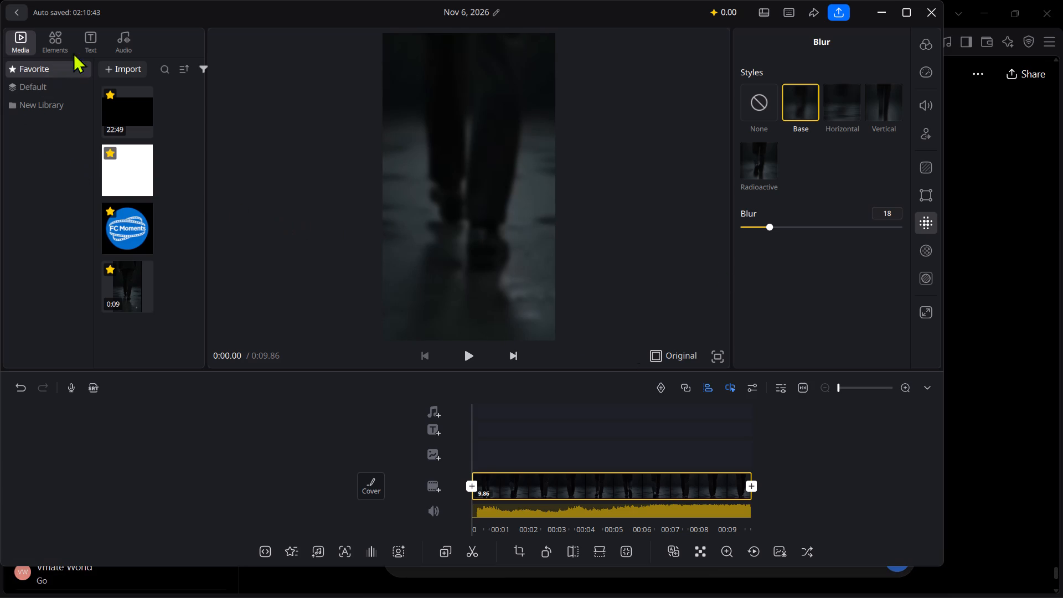
{"action": "left_click", "coordinate": [94, 44]}
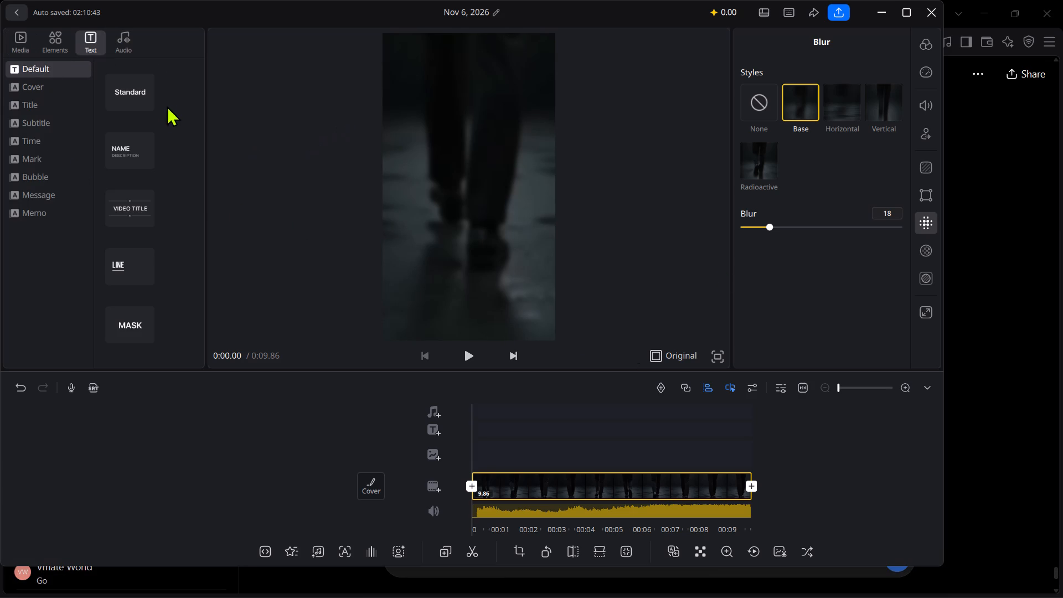
{"action": "left_click", "coordinate": [142, 96]}
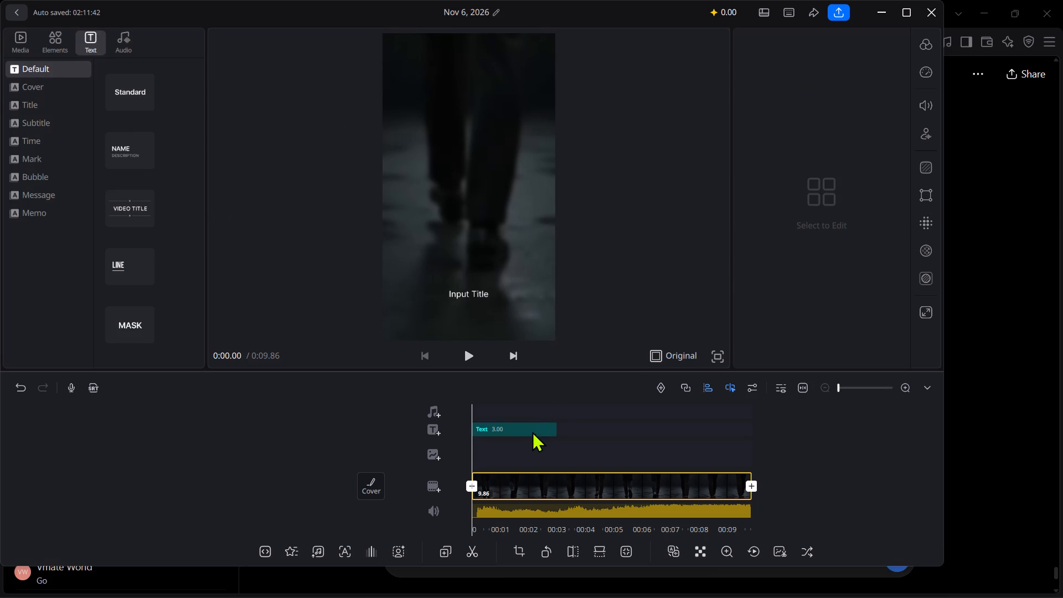
{"action": "left_click", "coordinate": [527, 424]}
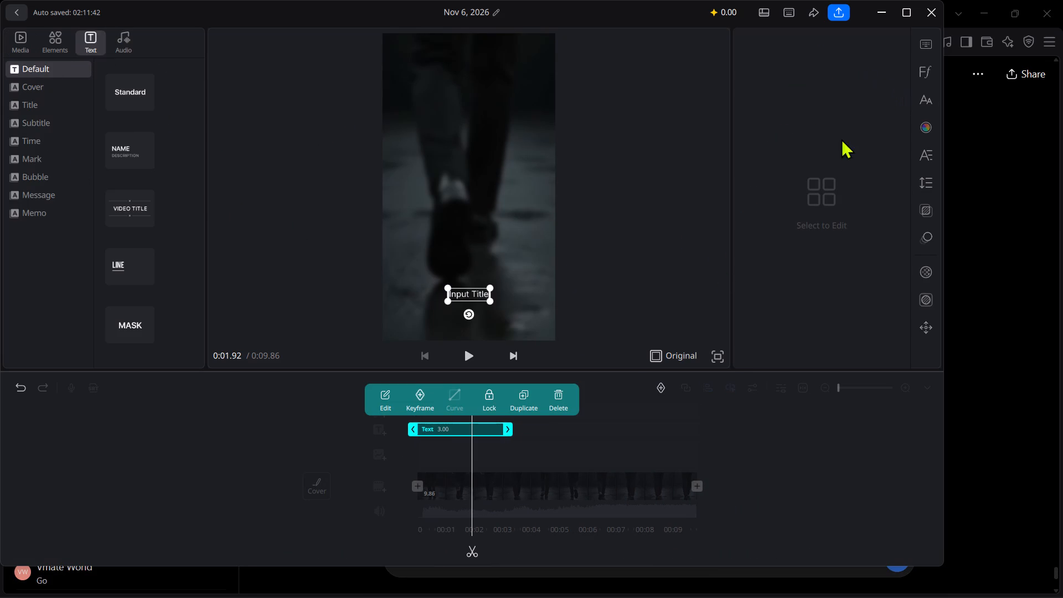
{"action": "left_click", "coordinate": [379, 398]}
{"action": "left_click", "coordinate": [806, 103]}
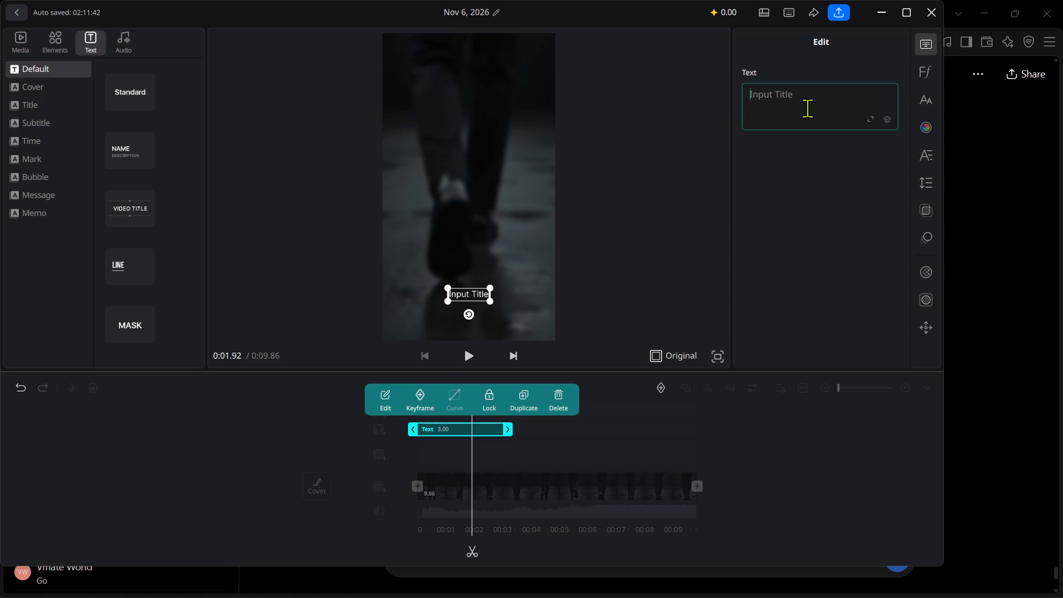
{"action": "key", "text": "ctrl+v"}
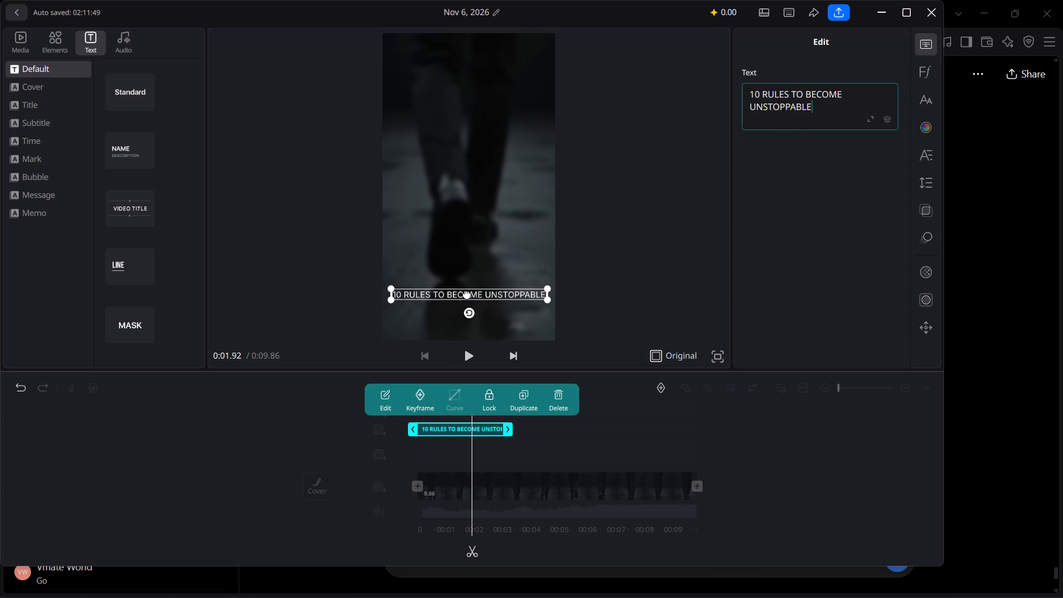
Move the heading text from the bottom of the video frame up to its upper part, roughly centred horizontally.
{"action": "left_click_drag", "start_coordinate": [467, 293], "coordinate": [468, 90]}
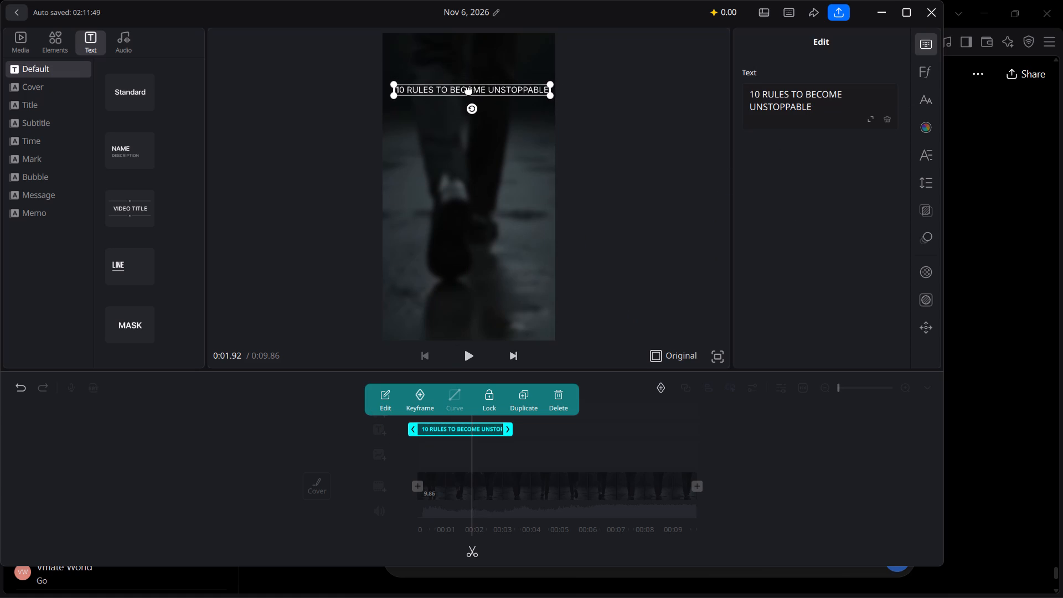
{"action": "left_click_drag", "start_coordinate": [468, 90], "coordinate": [468, 94]}
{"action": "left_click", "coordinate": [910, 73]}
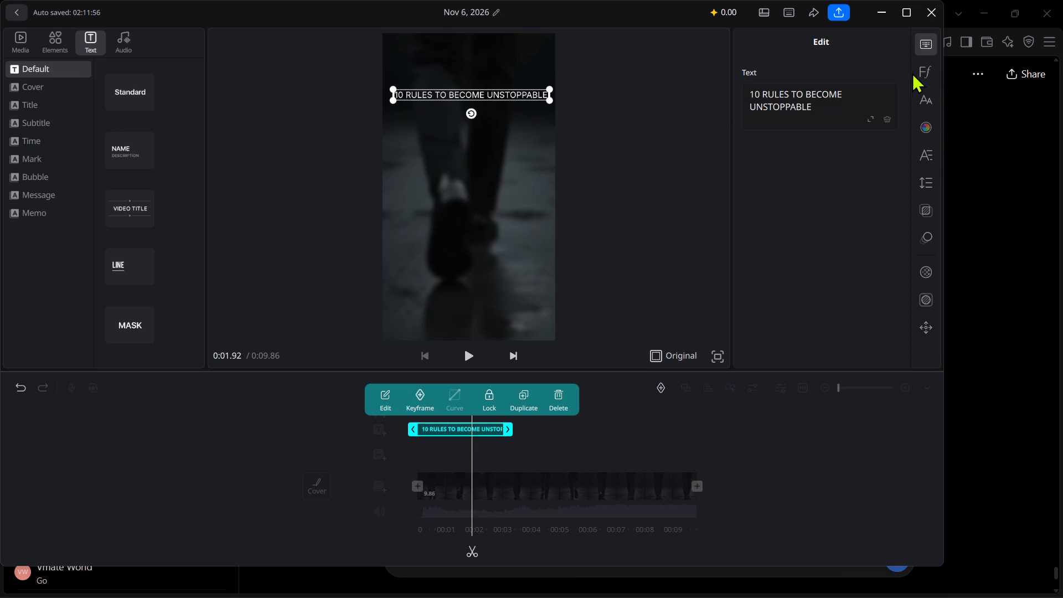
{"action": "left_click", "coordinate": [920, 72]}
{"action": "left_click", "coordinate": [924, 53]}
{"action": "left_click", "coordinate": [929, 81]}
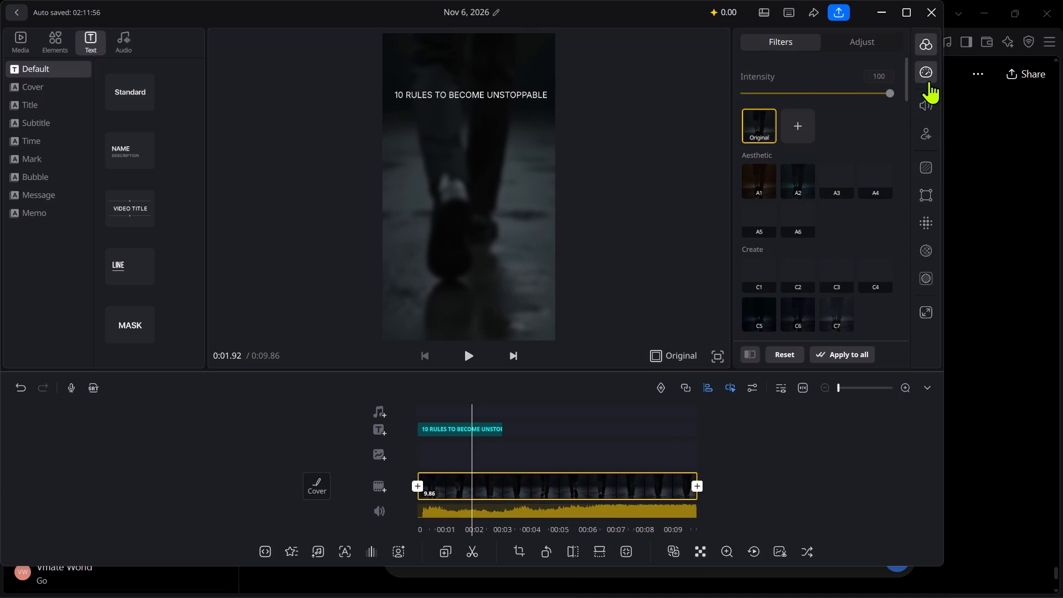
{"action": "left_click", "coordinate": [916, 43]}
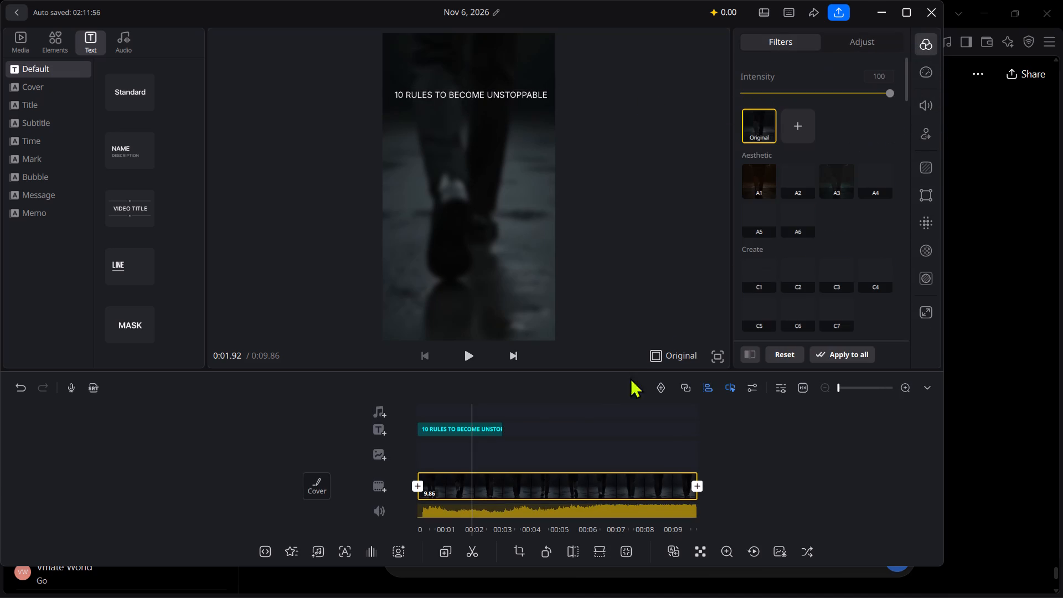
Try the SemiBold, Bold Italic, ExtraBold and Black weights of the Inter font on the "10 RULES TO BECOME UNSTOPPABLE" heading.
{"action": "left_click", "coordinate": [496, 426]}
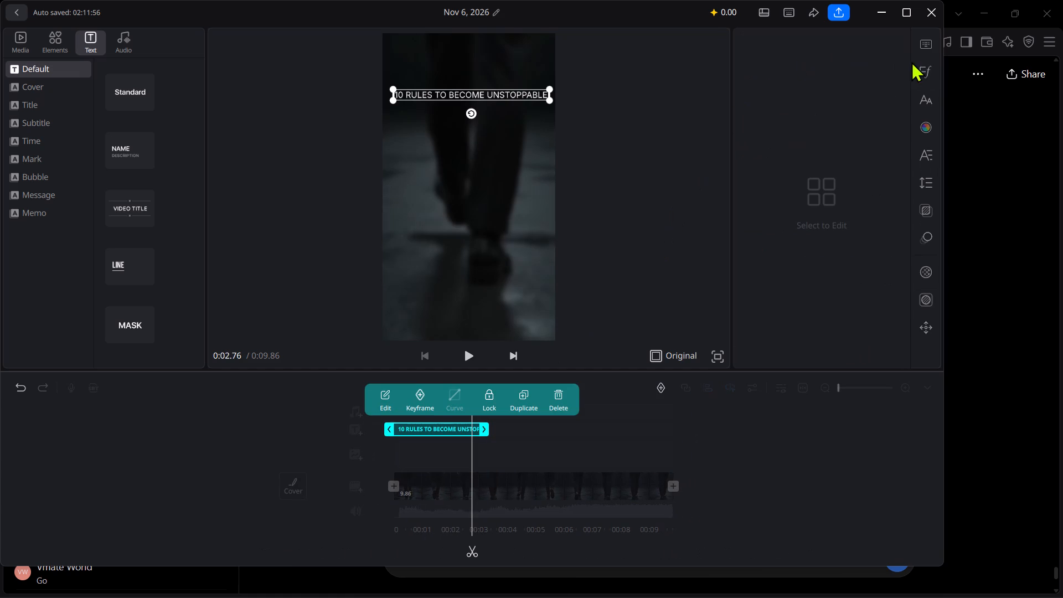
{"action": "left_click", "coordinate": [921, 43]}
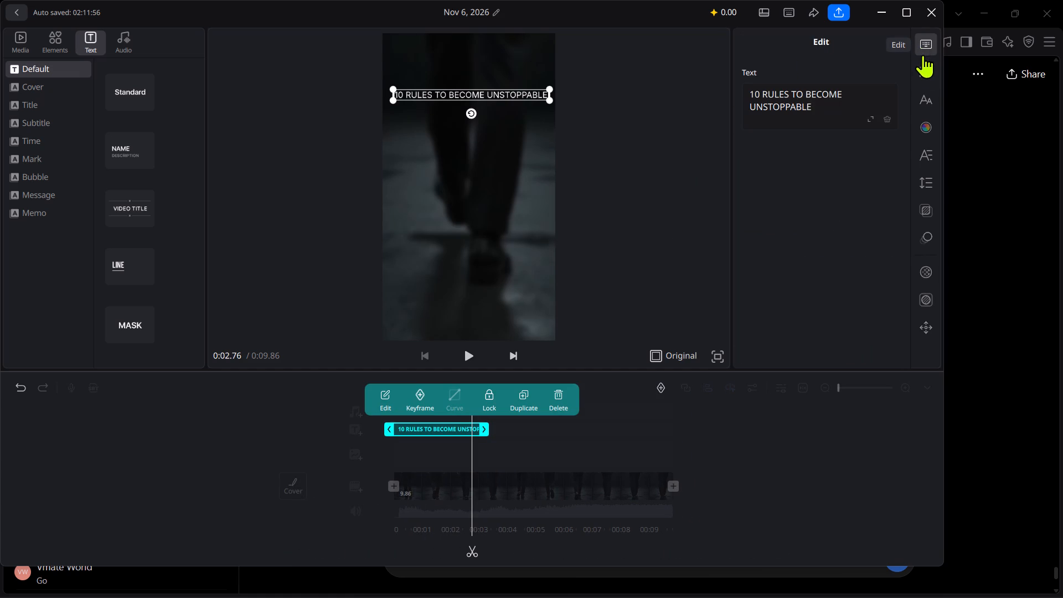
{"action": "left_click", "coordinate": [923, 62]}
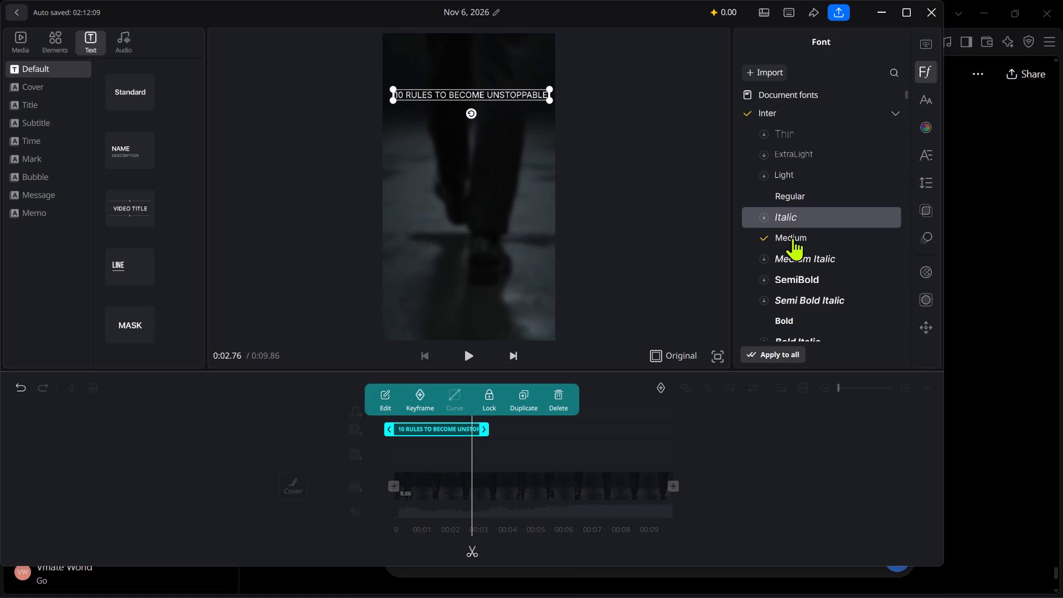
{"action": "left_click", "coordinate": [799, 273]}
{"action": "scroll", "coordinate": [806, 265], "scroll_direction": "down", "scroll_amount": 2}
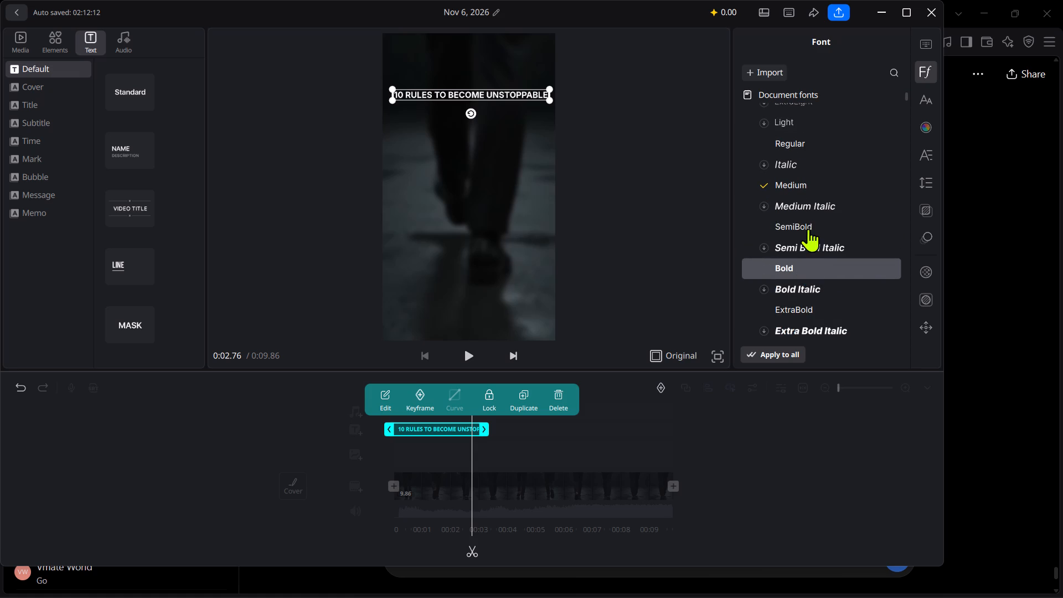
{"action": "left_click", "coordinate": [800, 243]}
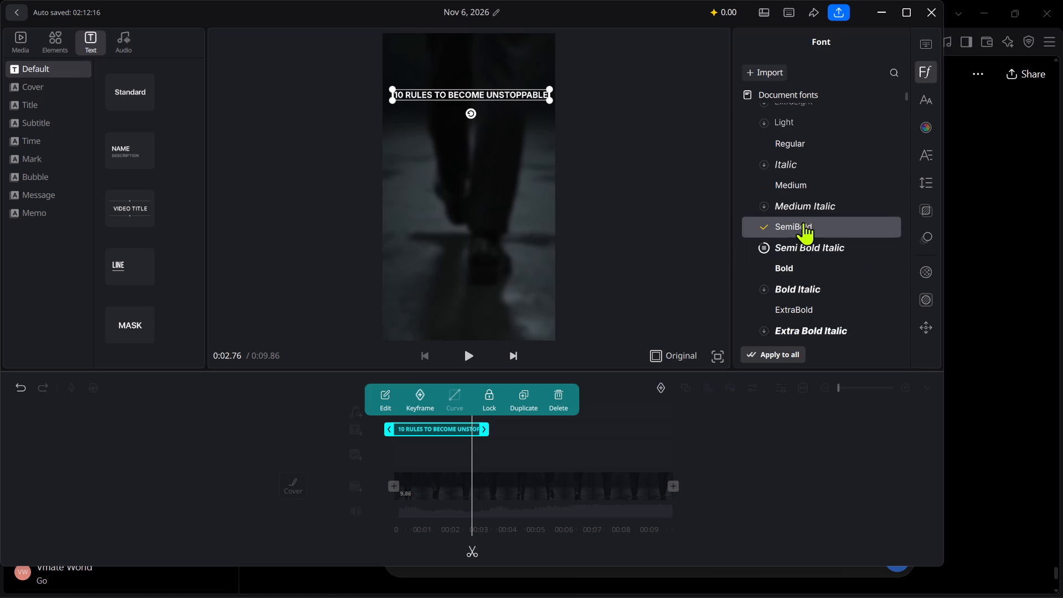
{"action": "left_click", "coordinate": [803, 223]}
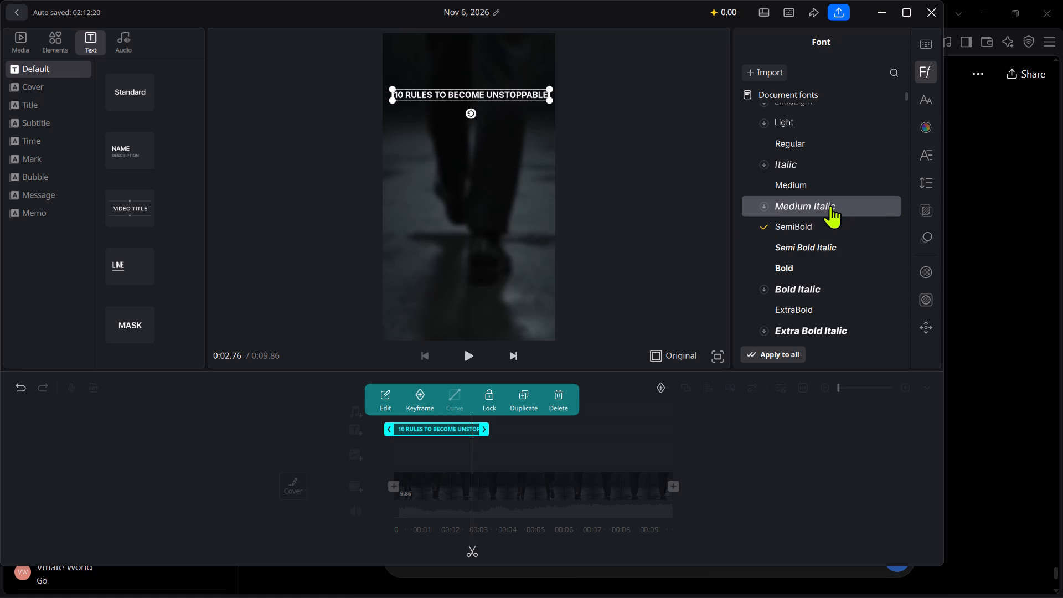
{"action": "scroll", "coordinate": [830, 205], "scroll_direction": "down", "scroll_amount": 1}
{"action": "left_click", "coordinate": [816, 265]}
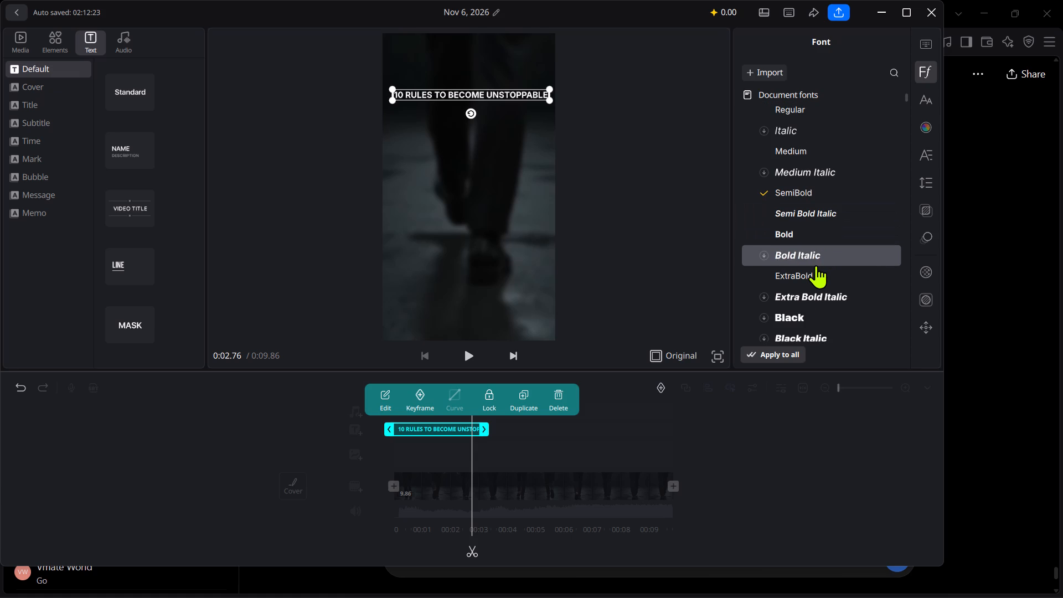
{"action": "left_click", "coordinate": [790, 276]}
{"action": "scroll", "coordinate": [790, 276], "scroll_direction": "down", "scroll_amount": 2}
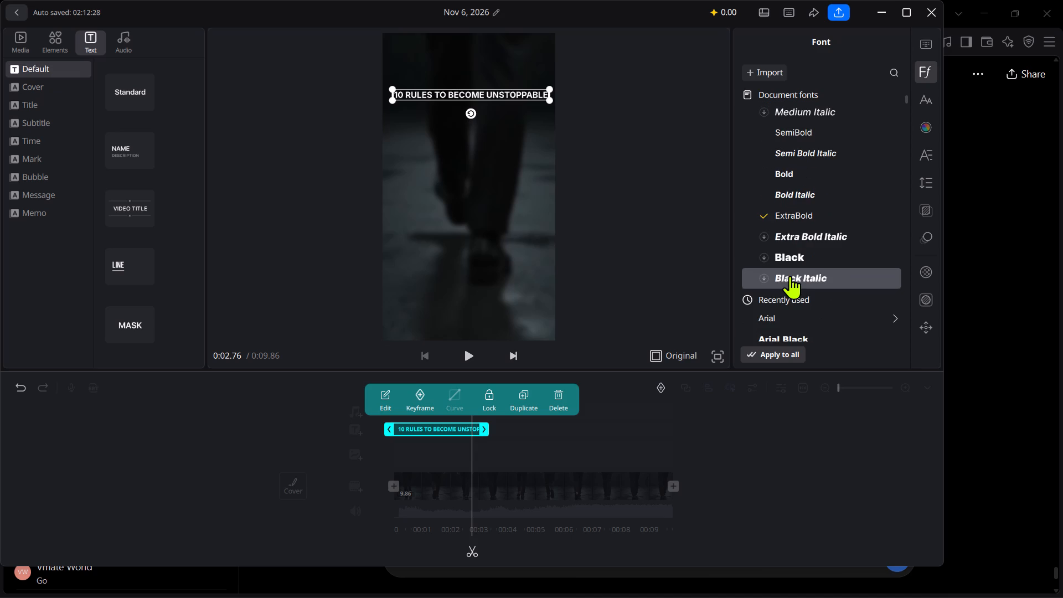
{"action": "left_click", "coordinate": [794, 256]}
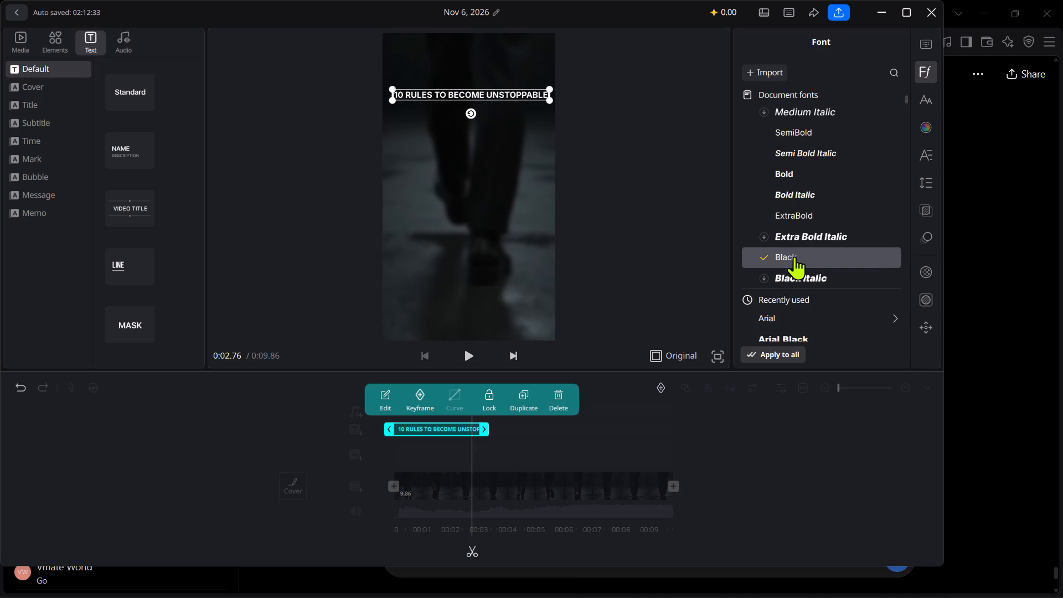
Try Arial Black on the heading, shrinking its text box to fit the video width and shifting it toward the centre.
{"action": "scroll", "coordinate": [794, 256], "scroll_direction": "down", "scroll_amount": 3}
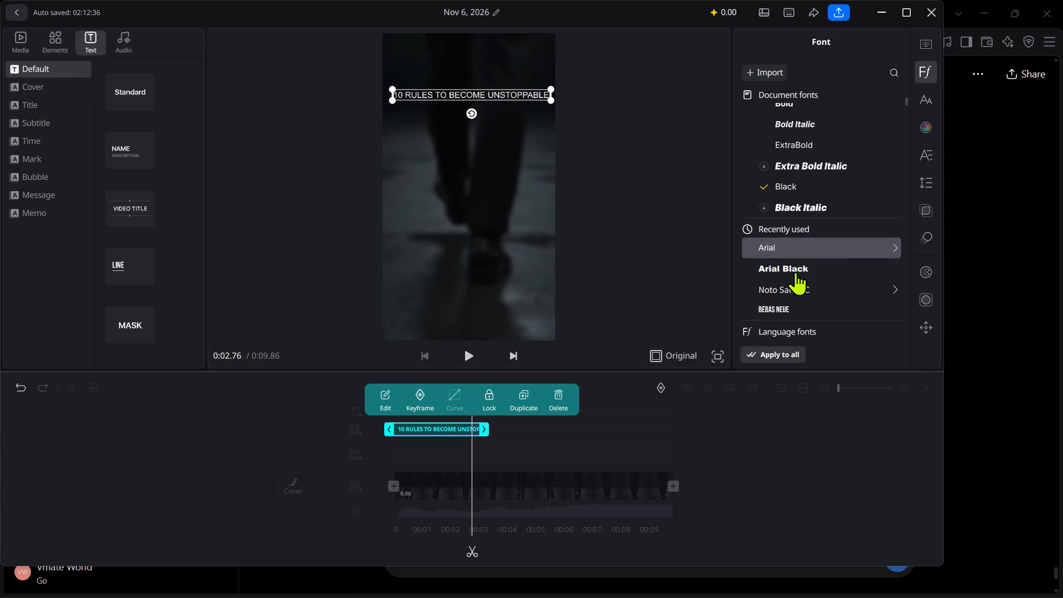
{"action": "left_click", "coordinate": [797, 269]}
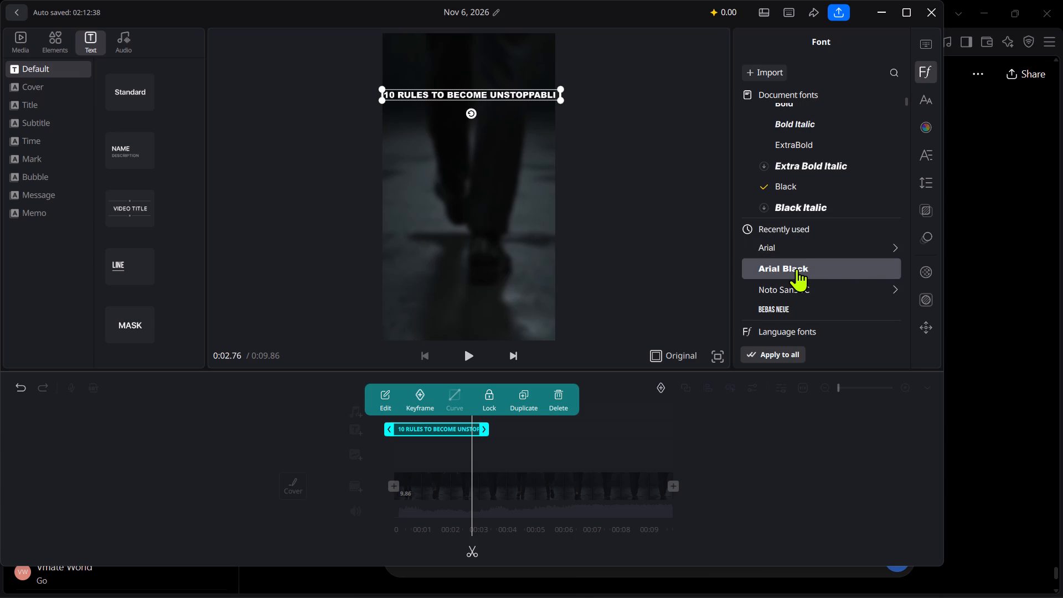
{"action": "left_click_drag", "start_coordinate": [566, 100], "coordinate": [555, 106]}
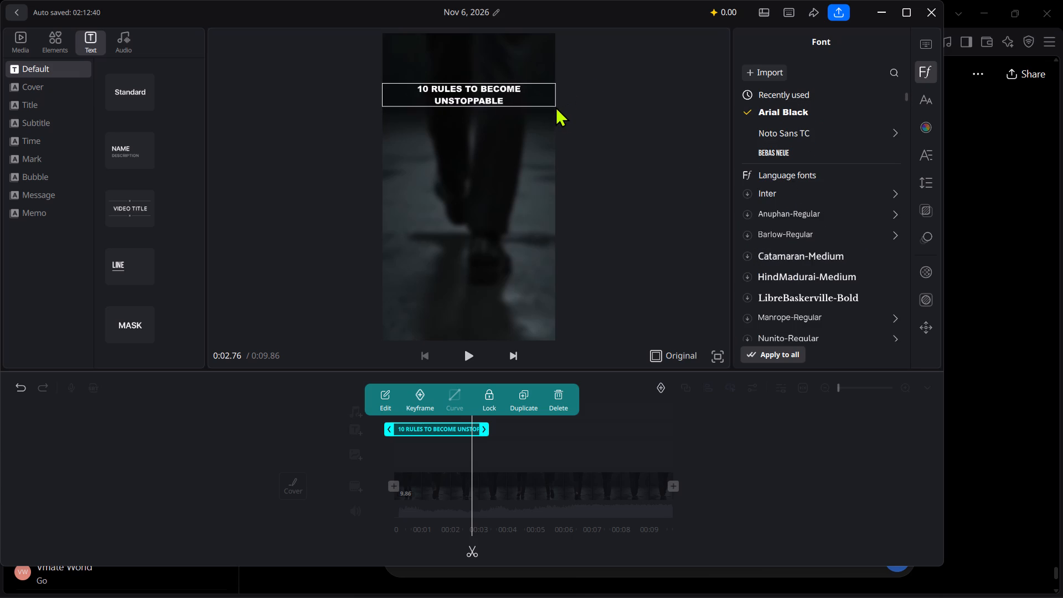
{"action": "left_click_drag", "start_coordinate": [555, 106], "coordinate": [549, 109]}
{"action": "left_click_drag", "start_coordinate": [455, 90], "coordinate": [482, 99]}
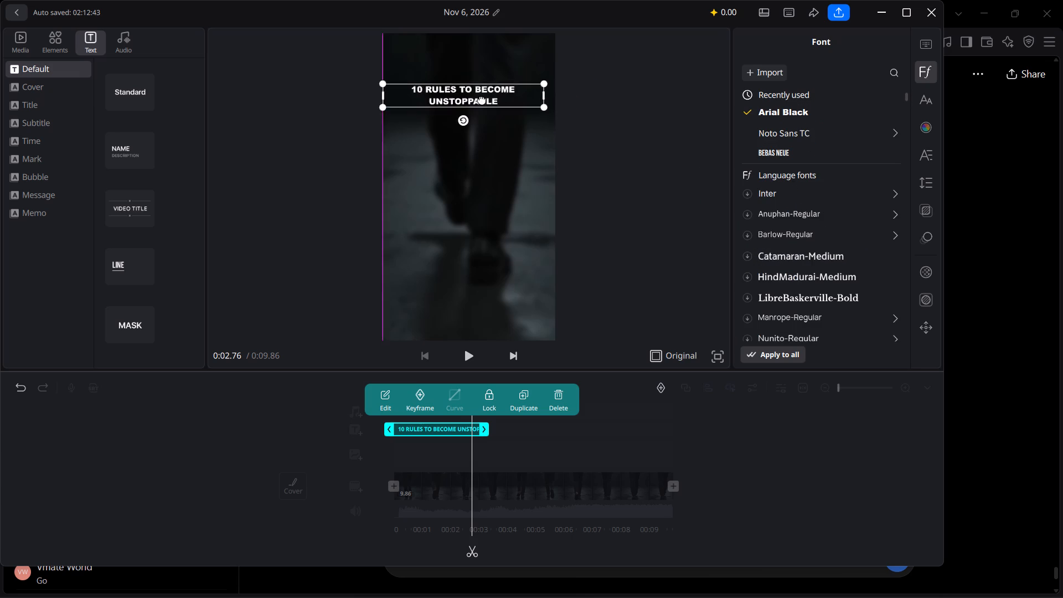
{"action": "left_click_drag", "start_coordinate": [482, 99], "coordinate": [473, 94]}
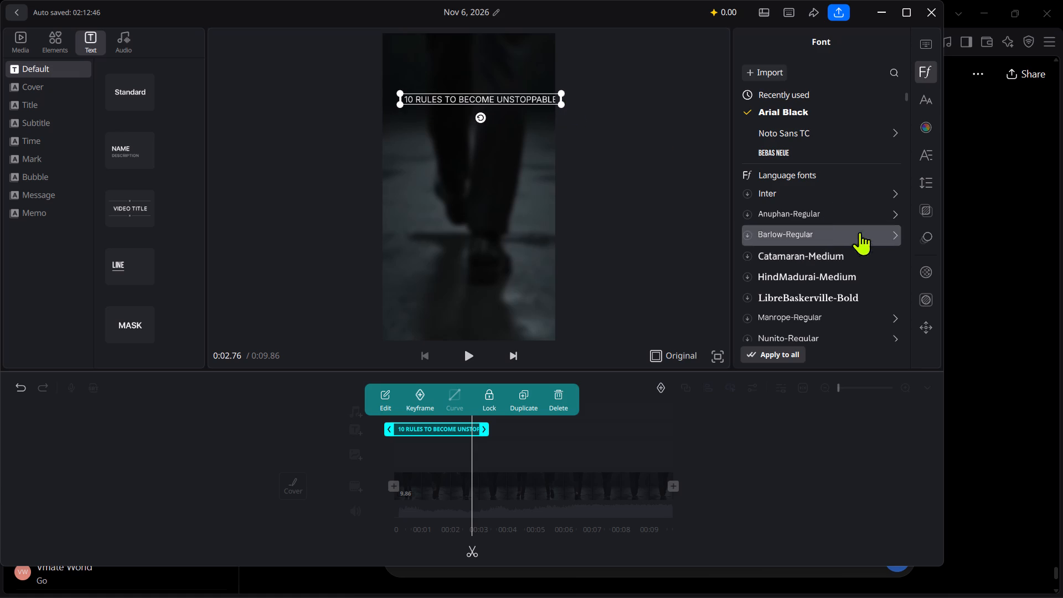
Set the heading's font to Bebas Neue, enlarge the text noticeably and shift it back toward the middle of the video frame.
{"action": "left_click", "coordinate": [833, 152]}
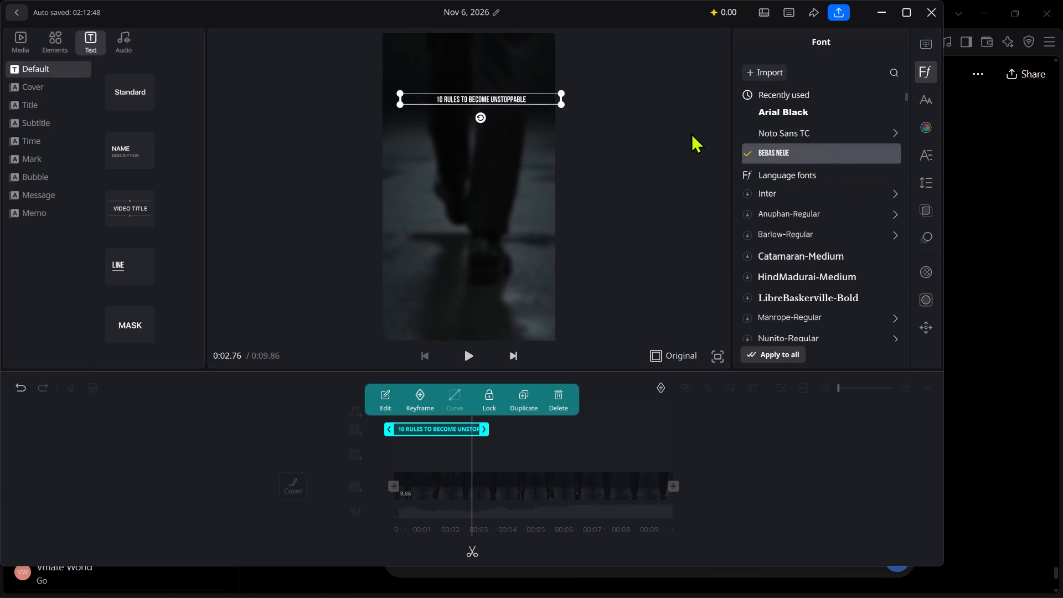
{"action": "left_click_drag", "start_coordinate": [565, 101], "coordinate": [541, 108]}
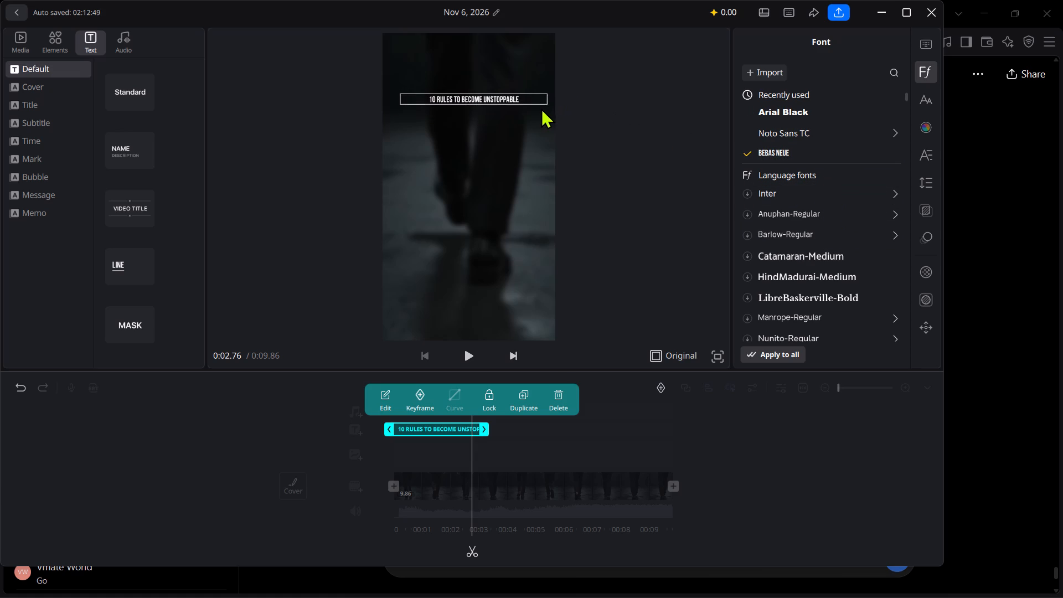
{"action": "left_click_drag", "start_coordinate": [541, 108], "coordinate": [527, 109]}
{"action": "left_click_drag", "start_coordinate": [522, 106], "coordinate": [524, 114]}
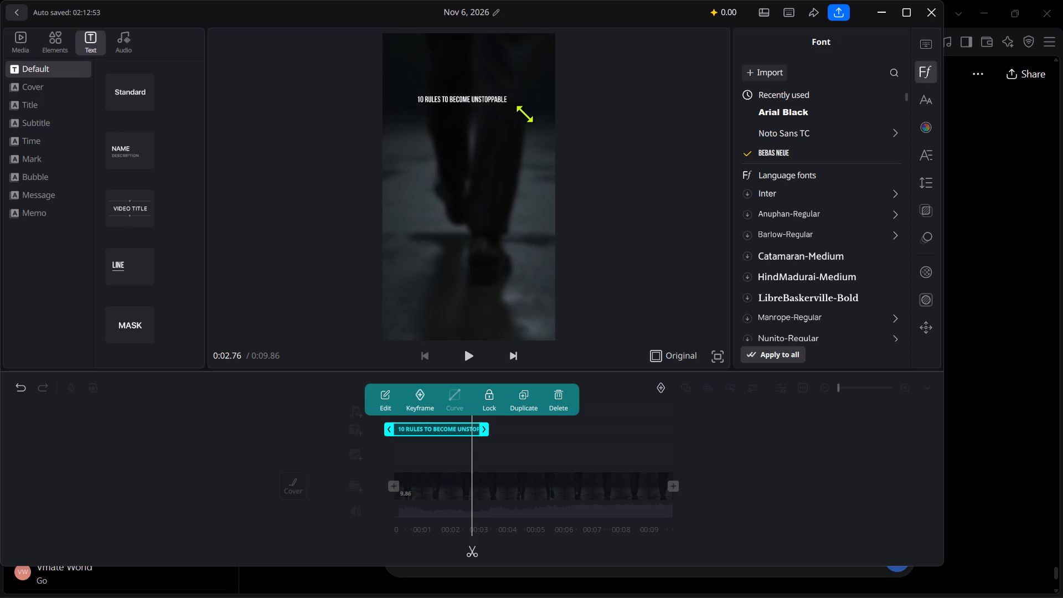
{"action": "left_click_drag", "start_coordinate": [524, 114], "coordinate": [602, 202]}
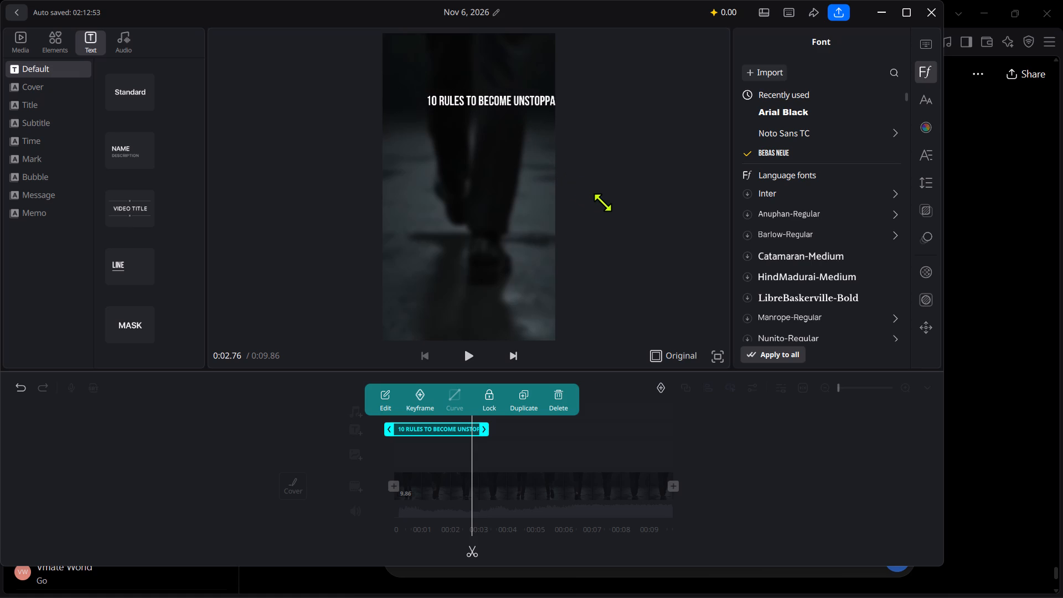
{"action": "left_click_drag", "start_coordinate": [602, 202], "coordinate": [608, 204]}
{"action": "left_click_drag", "start_coordinate": [534, 101], "coordinate": [521, 99]}
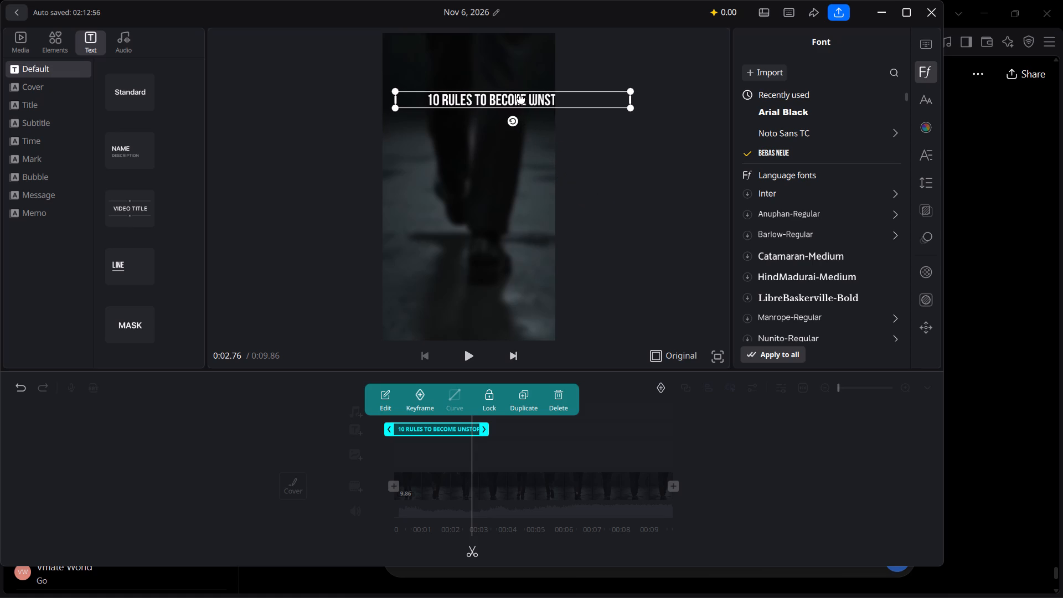
{"action": "left_click_drag", "start_coordinate": [521, 99], "coordinate": [502, 97]}
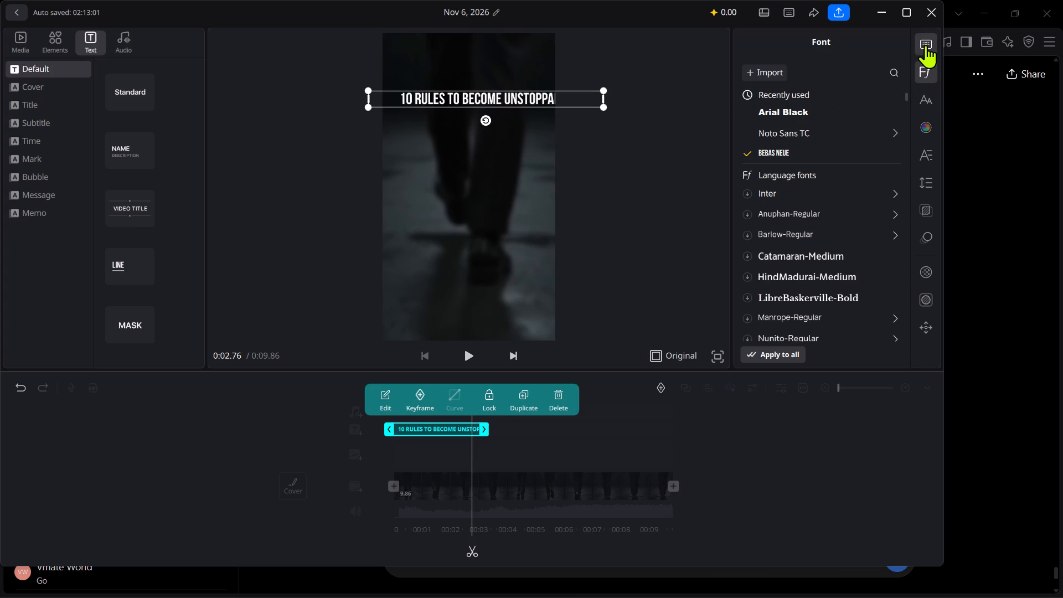
Break the heading before "UNSTOPPABLE" so it runs over two lines, and centre it horizontally in the upper part of the frame.
{"action": "left_click", "coordinate": [926, 45]}
{"action": "left_click_drag", "start_coordinate": [838, 90], "coordinate": [844, 91]}
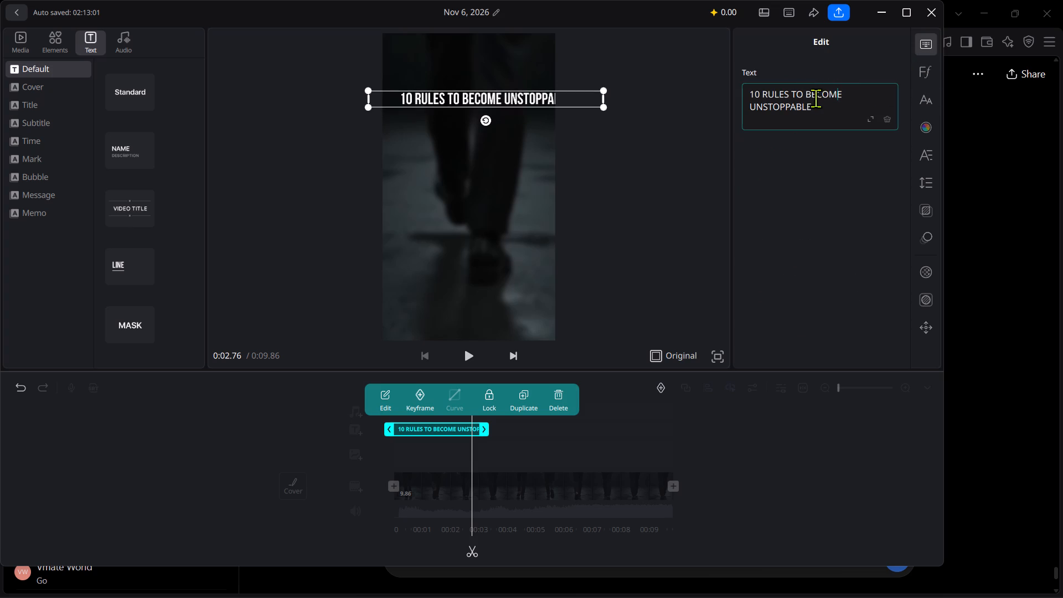
{"action": "left_click", "coordinate": [850, 100]}
{"action": "left_click", "coordinate": [851, 96]}
{"action": "key", "text": "Return"}
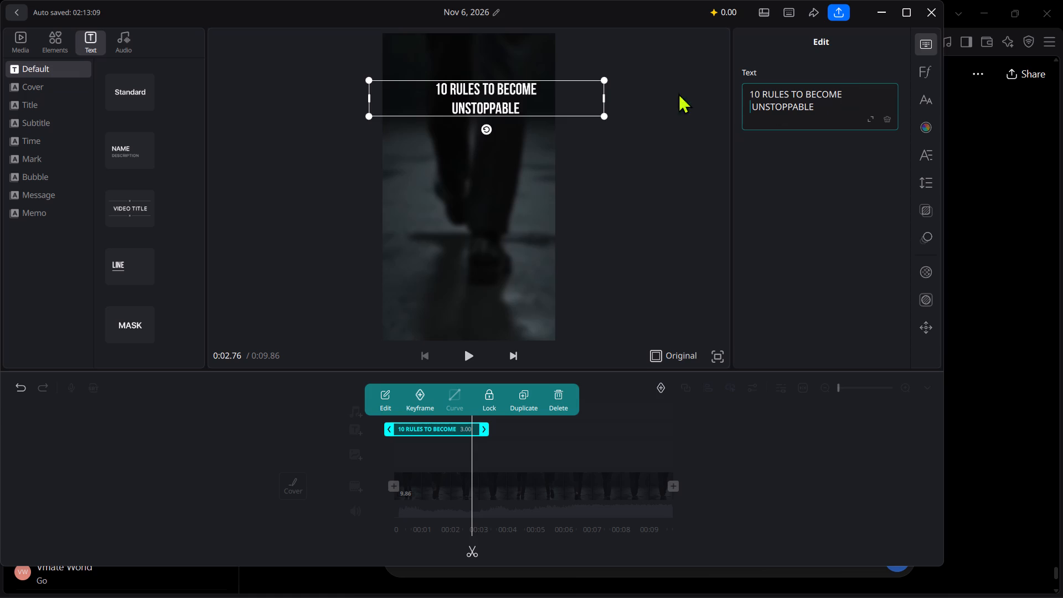
{"action": "left_click_drag", "start_coordinate": [500, 102], "coordinate": [484, 107]}
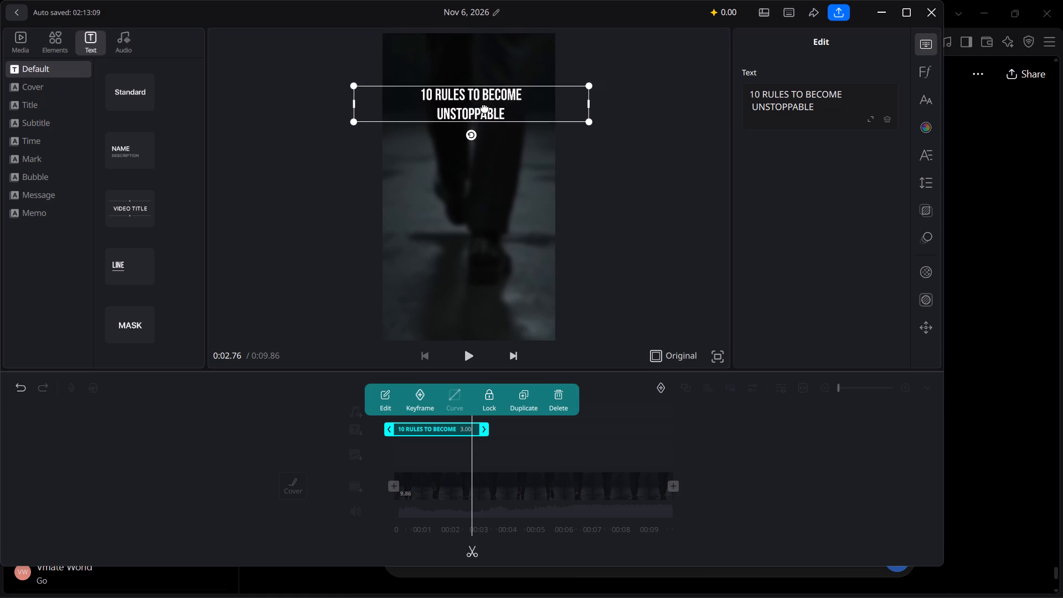
{"action": "left_click_drag", "start_coordinate": [484, 107], "coordinate": [483, 107]}
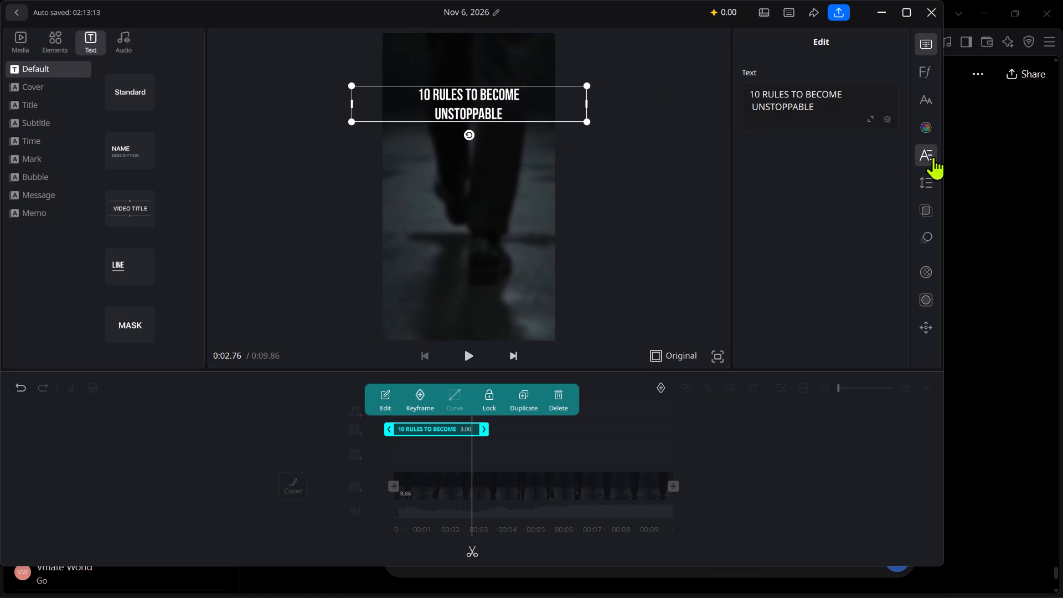
Left-align the two-line heading and reposition it near the top of the video frame, starting slightly in from the left edge.
{"action": "left_click", "coordinate": [923, 152]}
{"action": "left_click", "coordinate": [742, 140]}
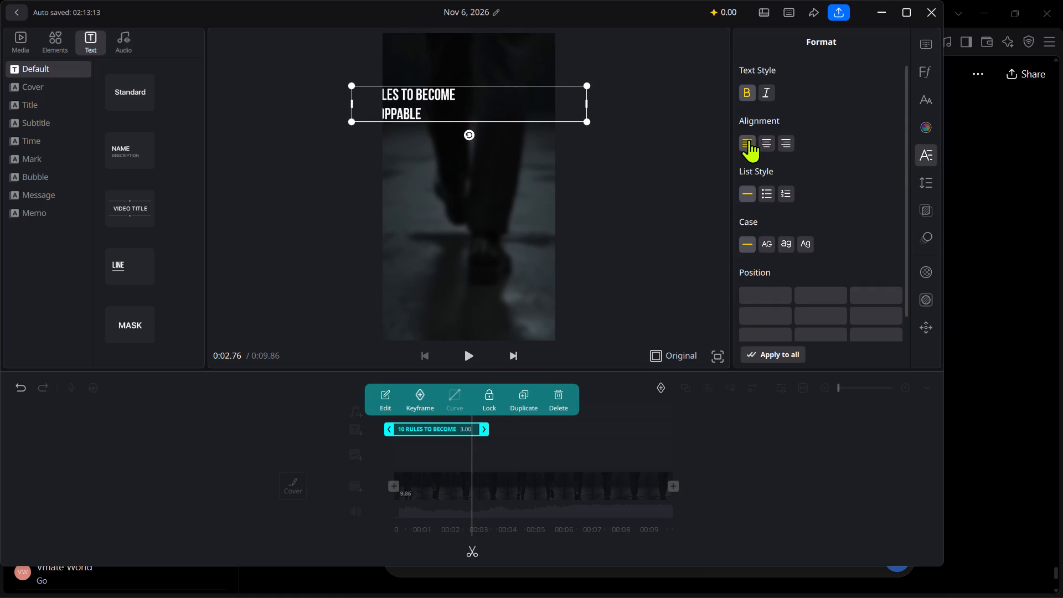
{"action": "left_click_drag", "start_coordinate": [473, 107], "coordinate": [547, 111]}
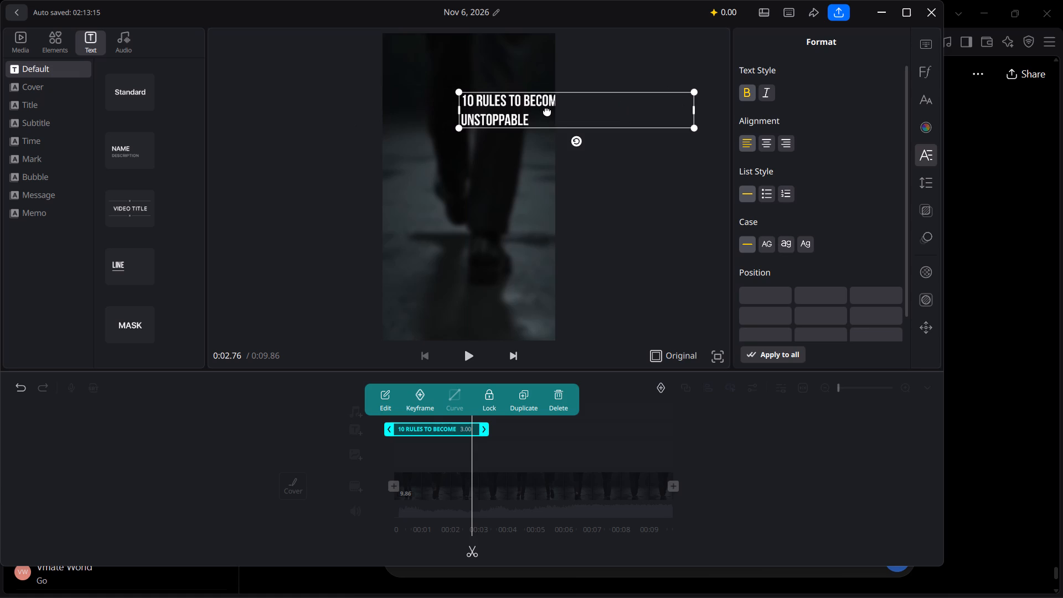
{"action": "left_click_drag", "start_coordinate": [547, 111], "coordinate": [502, 100]}
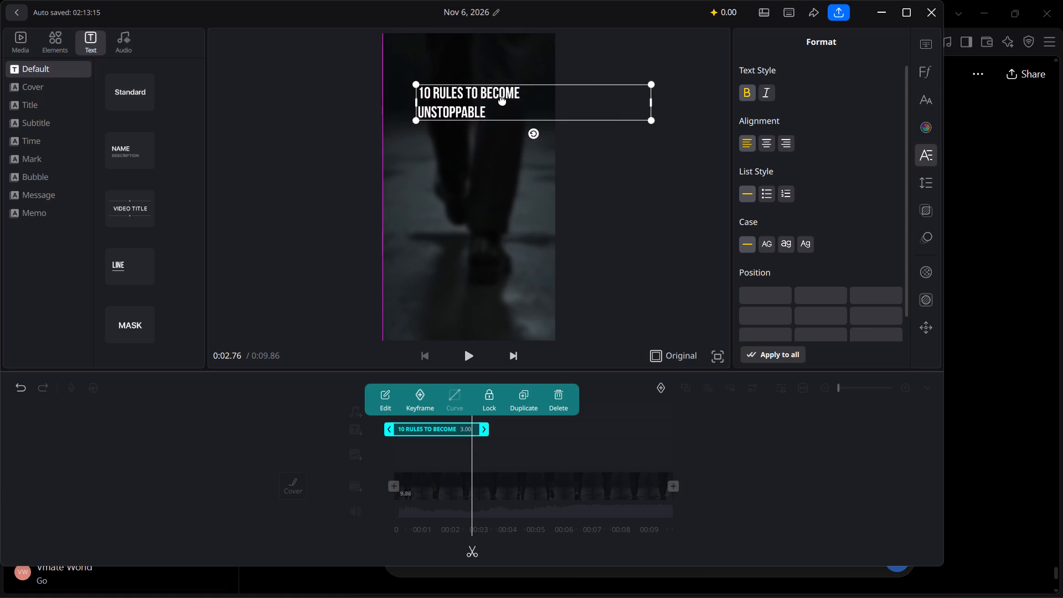
{"action": "left_click_drag", "start_coordinate": [502, 100], "coordinate": [504, 97]}
{"action": "left_click", "coordinate": [597, 167]}
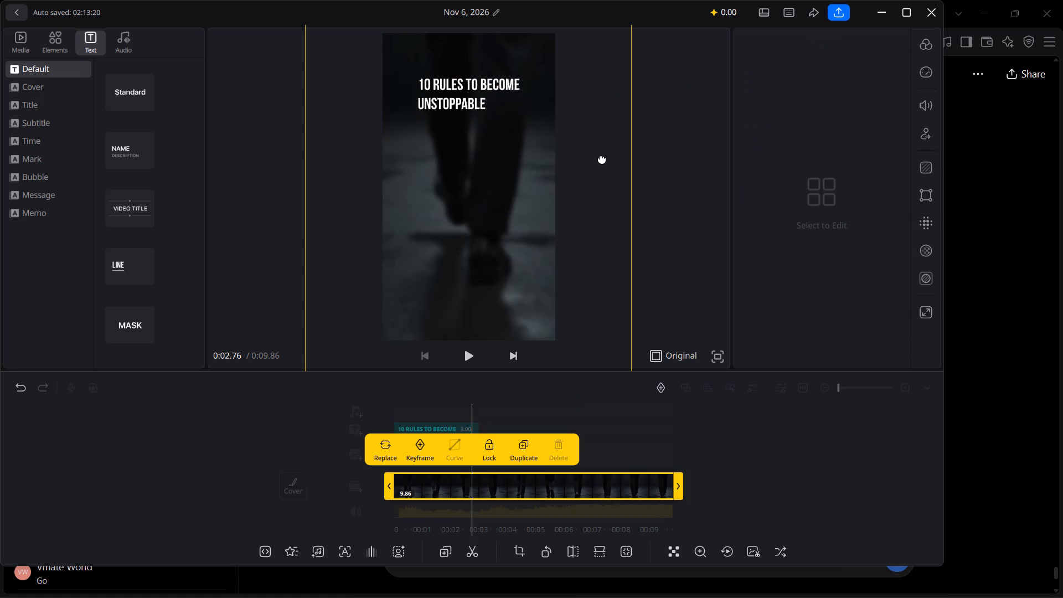
{"action": "left_click", "coordinate": [473, 99]}
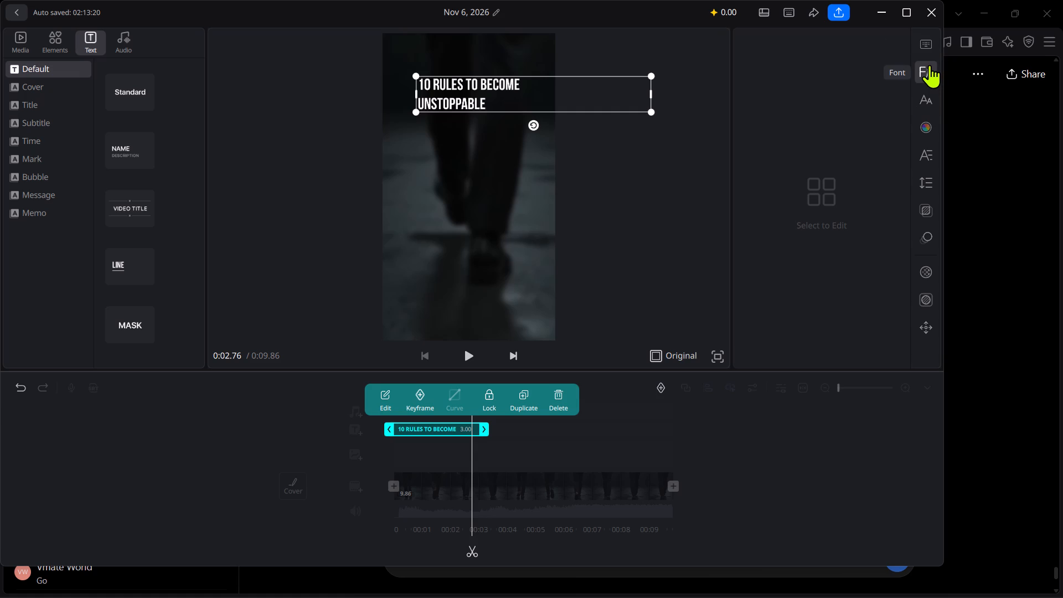
{"action": "left_click_drag", "start_coordinate": [477, 94], "coordinate": [433, 95]}
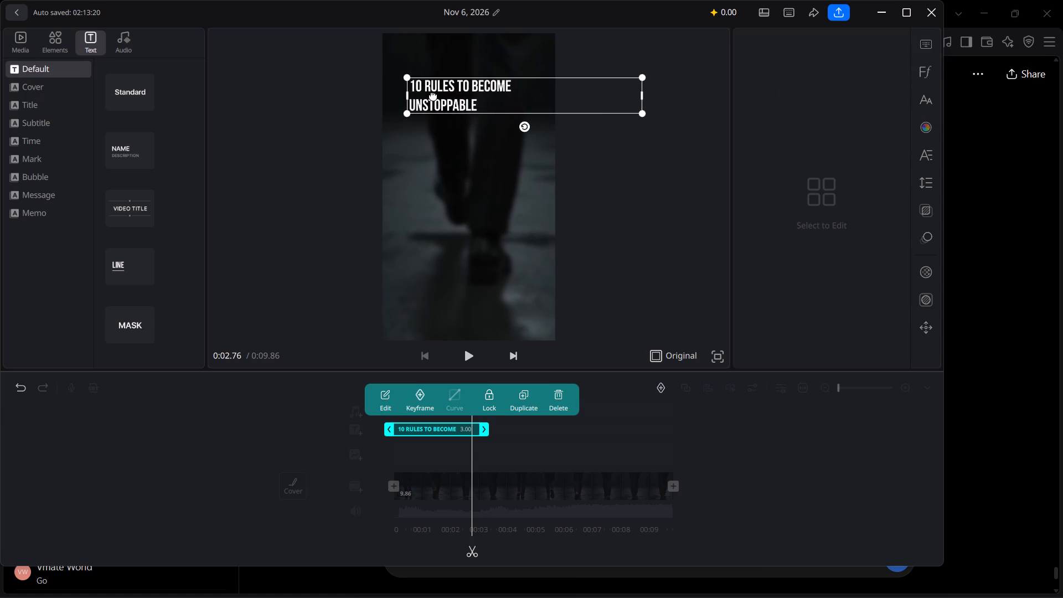
{"action": "left_click_drag", "start_coordinate": [433, 95], "coordinate": [435, 94]}
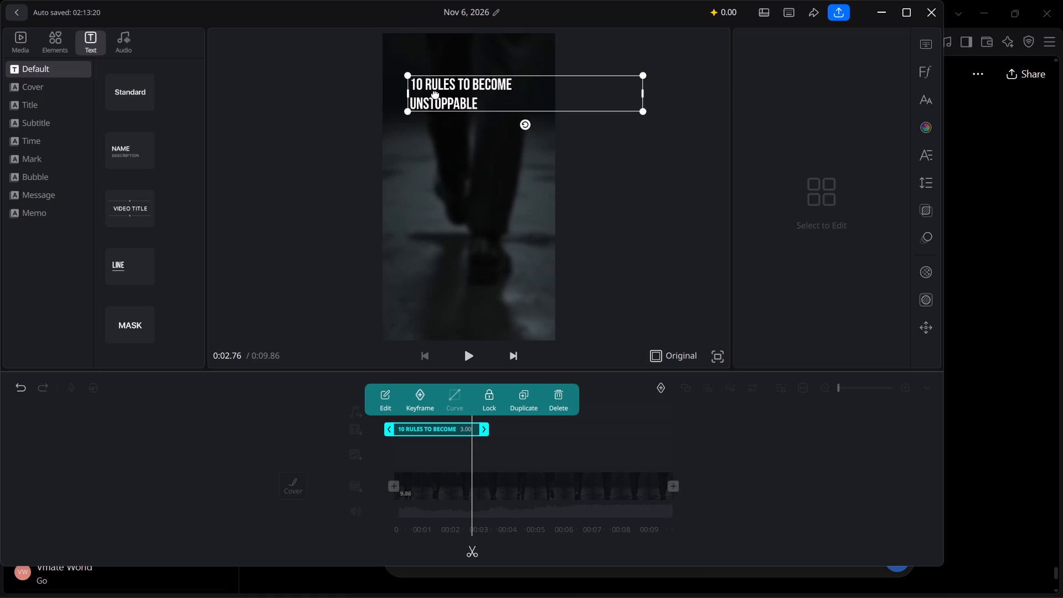
{"action": "left_click_drag", "start_coordinate": [435, 94], "coordinate": [435, 89]}
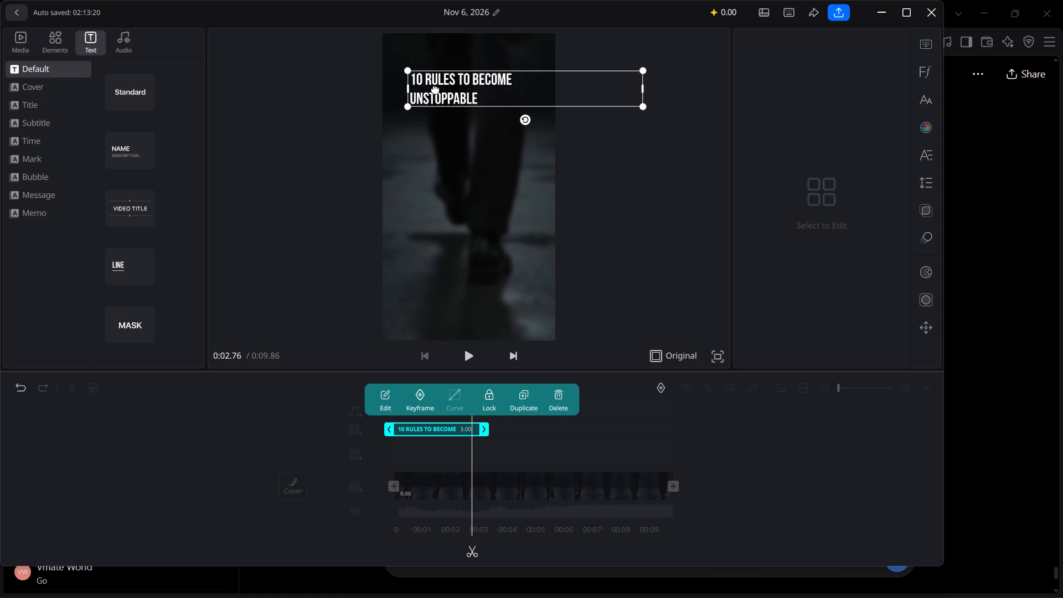
{"action": "left_click_drag", "start_coordinate": [435, 89], "coordinate": [435, 86]}
{"action": "left_click", "coordinate": [594, 171]}
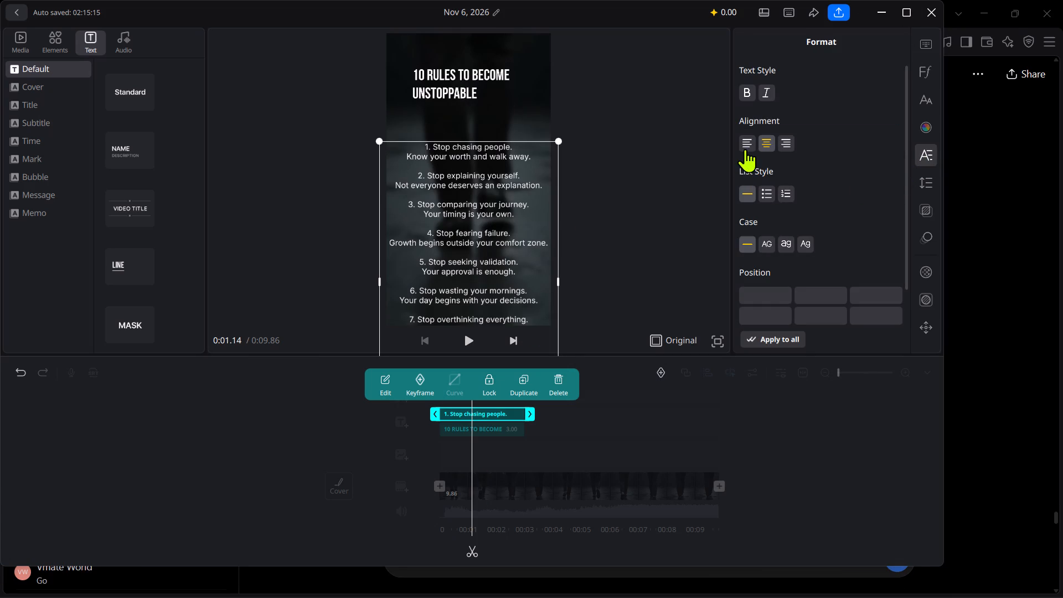
Narrow the ten-rules text box slightly and place the block directly below the heading.
{"action": "left_click_drag", "start_coordinate": [452, 203], "coordinate": [473, 170]}
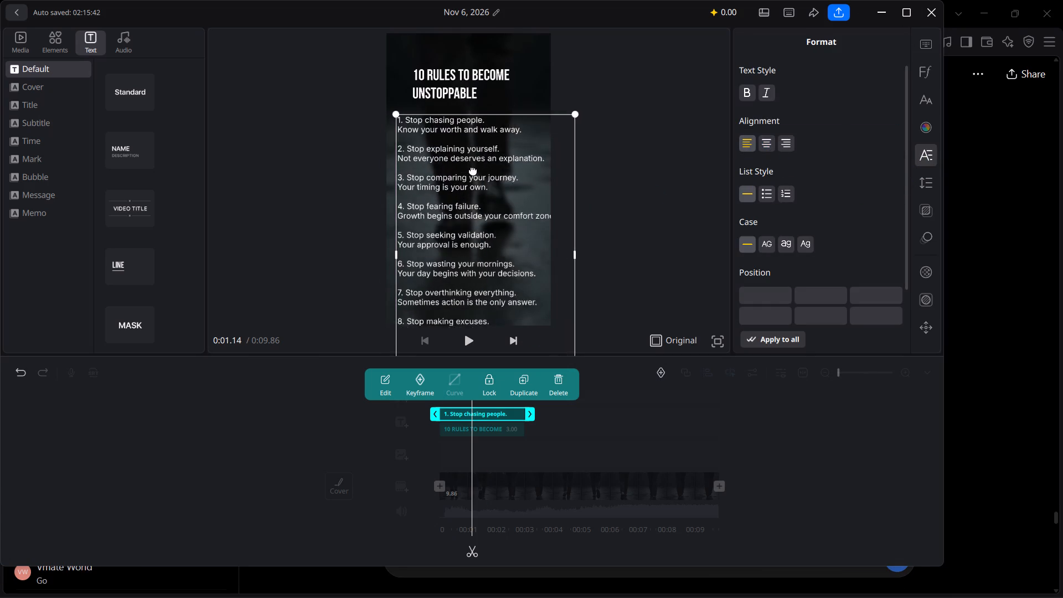
{"action": "left_click_drag", "start_coordinate": [473, 170], "coordinate": [474, 168]}
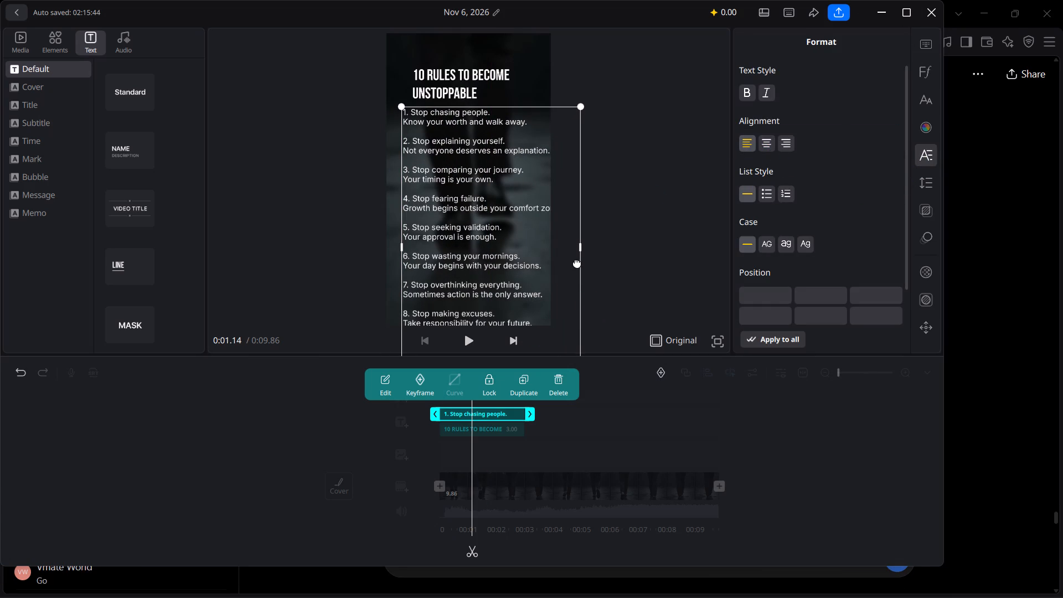
{"action": "left_click_drag", "start_coordinate": [577, 247], "coordinate": [566, 245]}
{"action": "left_click_drag", "start_coordinate": [445, 230], "coordinate": [445, 230]}
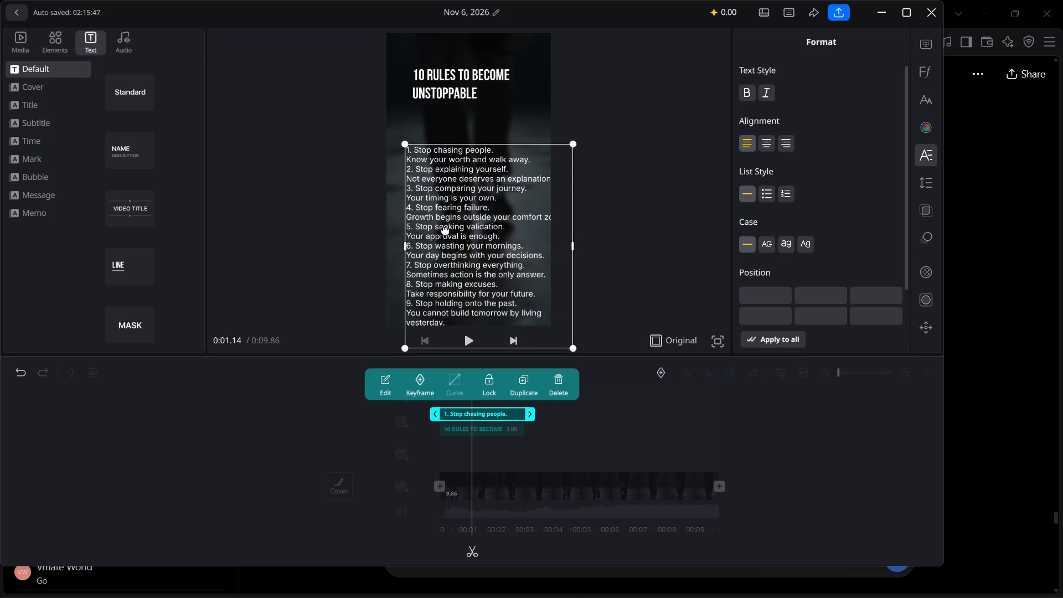
{"action": "left_click_drag", "start_coordinate": [445, 230], "coordinate": [442, 199]}
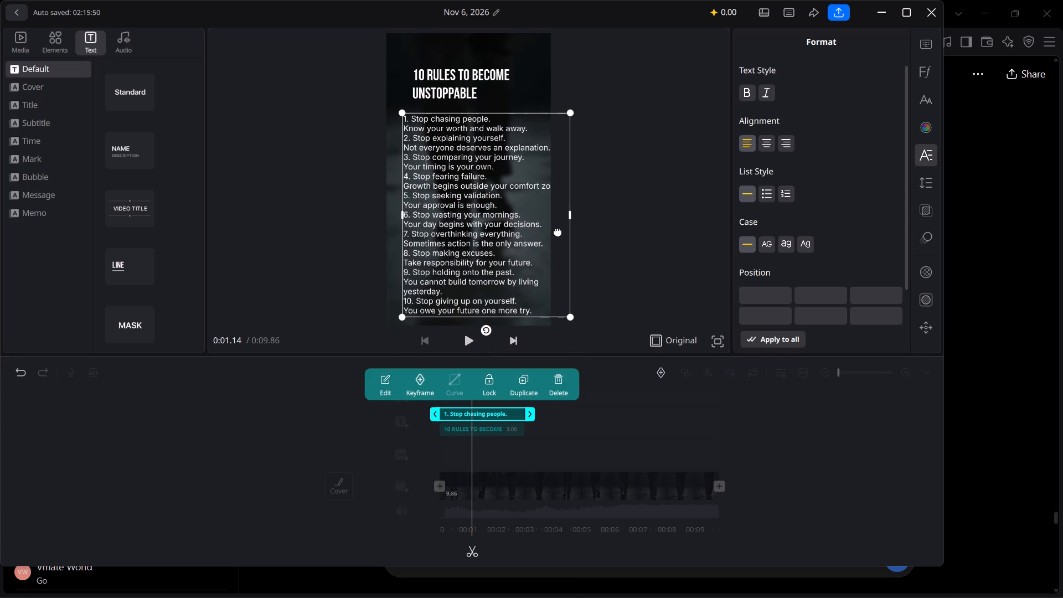
Scale the ten-rules block down so every line fits inside the video frame, keeping it below the heading.
{"action": "left_click_drag", "start_coordinate": [570, 315], "coordinate": [551, 290]}
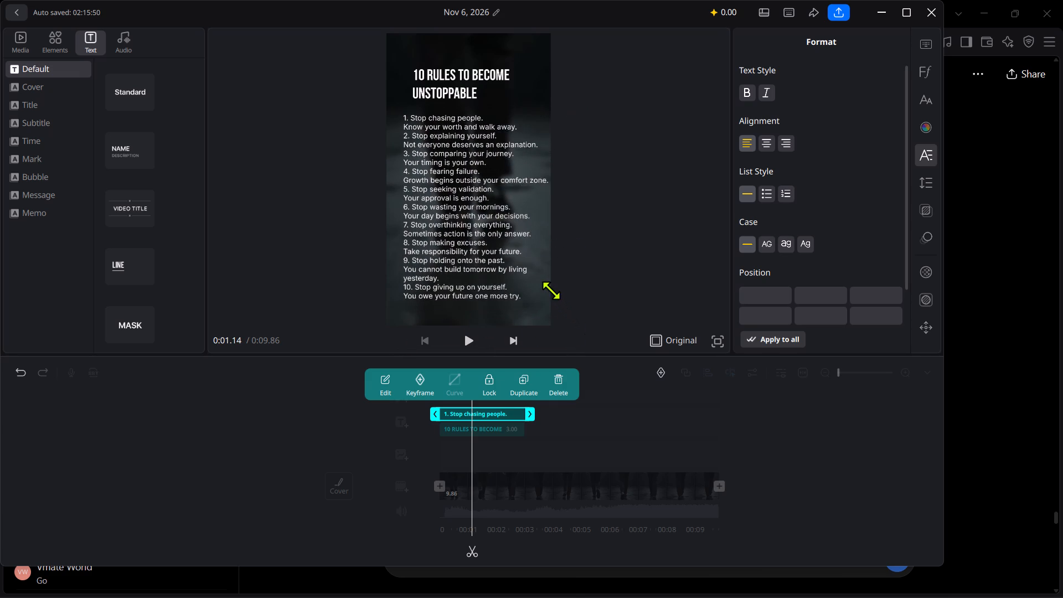
{"action": "left_click_drag", "start_coordinate": [551, 290], "coordinate": [532, 271]}
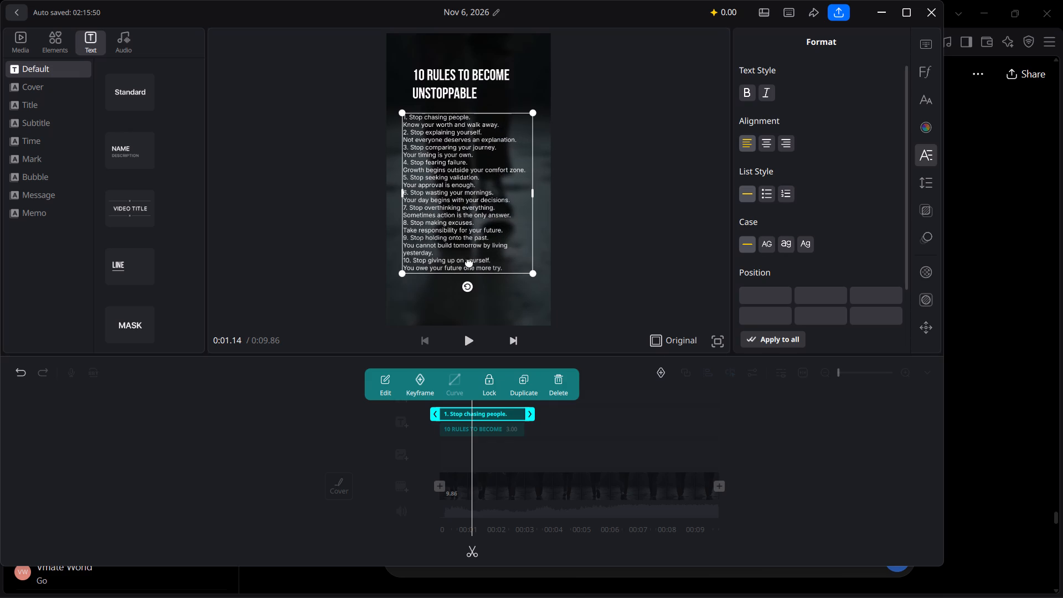
{"action": "left_click_drag", "start_coordinate": [462, 246], "coordinate": [469, 254]}
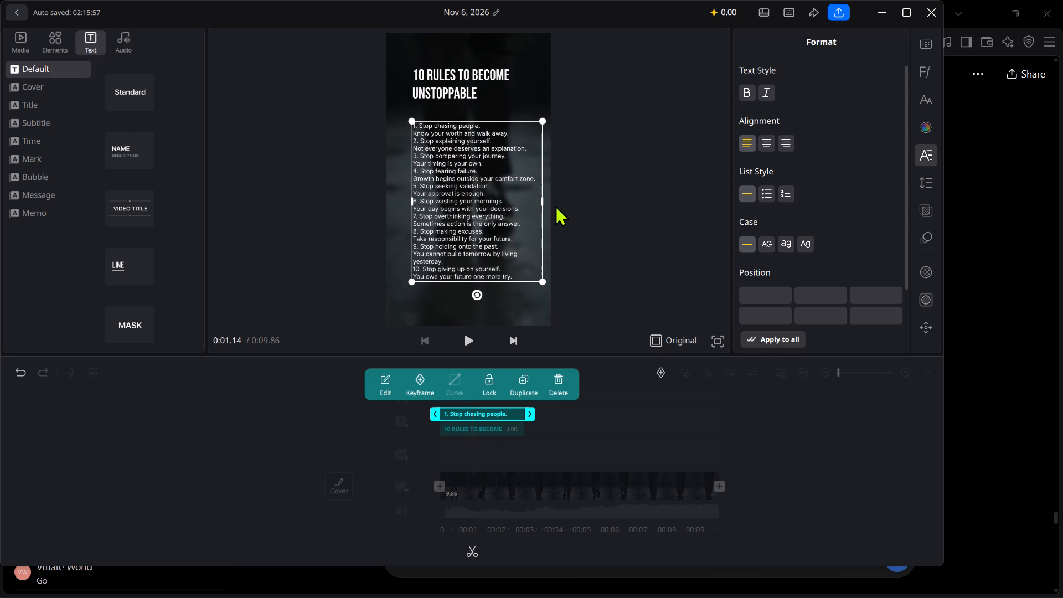
{"action": "left_click", "coordinate": [538, 280]}
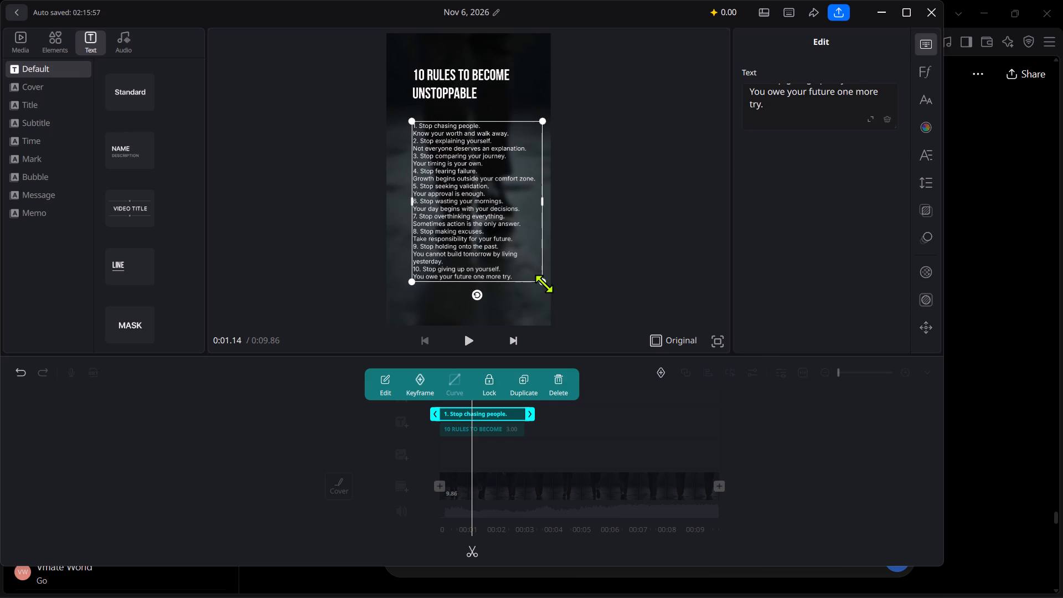
{"action": "left_click_drag", "start_coordinate": [544, 283], "coordinate": [554, 300]}
{"action": "left_click_drag", "start_coordinate": [481, 279], "coordinate": [480, 279]}
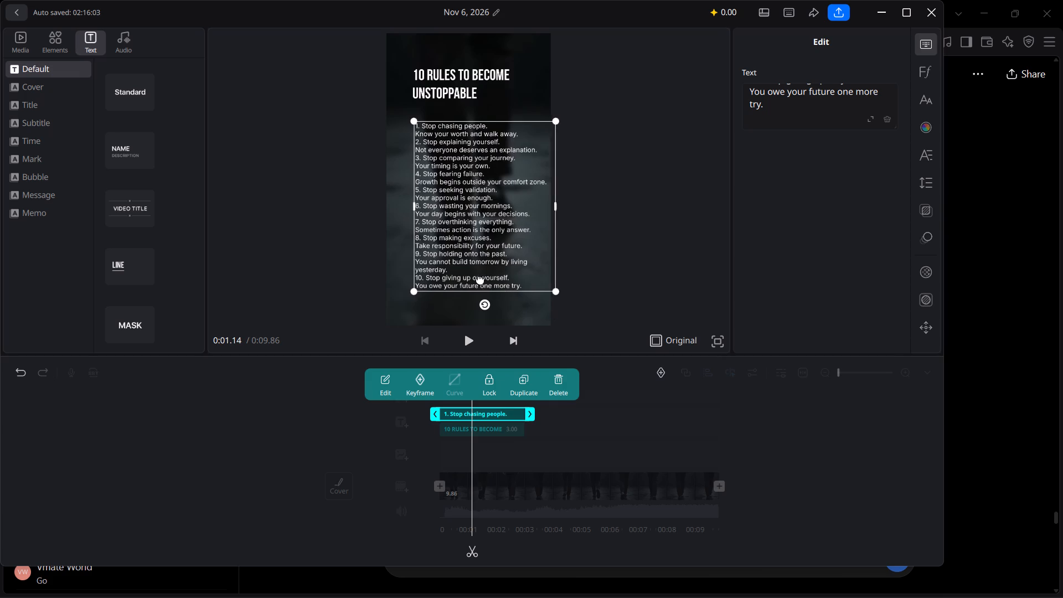
{"action": "left_click_drag", "start_coordinate": [480, 279], "coordinate": [471, 275]}
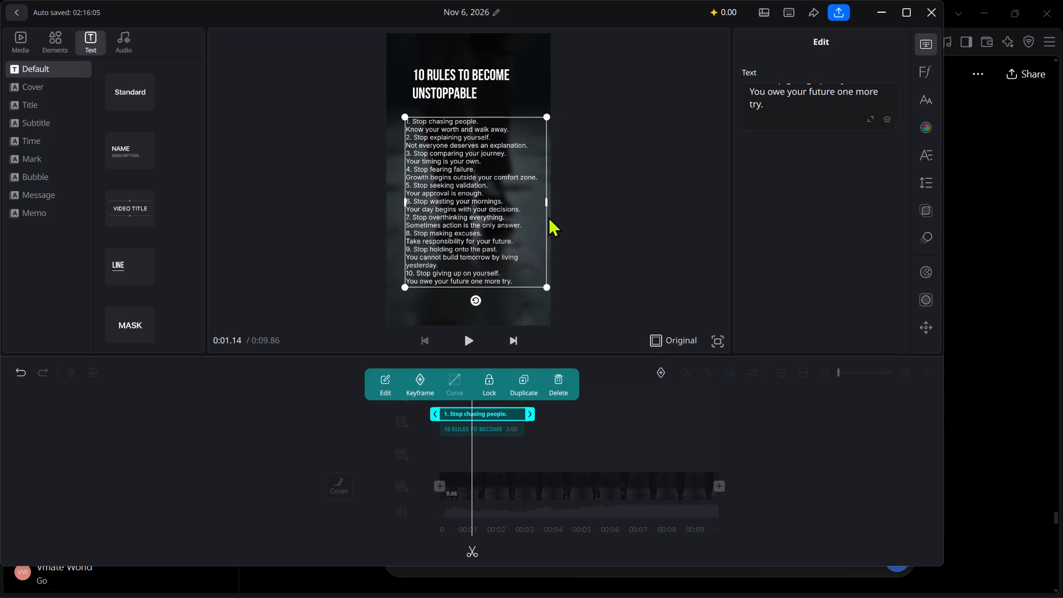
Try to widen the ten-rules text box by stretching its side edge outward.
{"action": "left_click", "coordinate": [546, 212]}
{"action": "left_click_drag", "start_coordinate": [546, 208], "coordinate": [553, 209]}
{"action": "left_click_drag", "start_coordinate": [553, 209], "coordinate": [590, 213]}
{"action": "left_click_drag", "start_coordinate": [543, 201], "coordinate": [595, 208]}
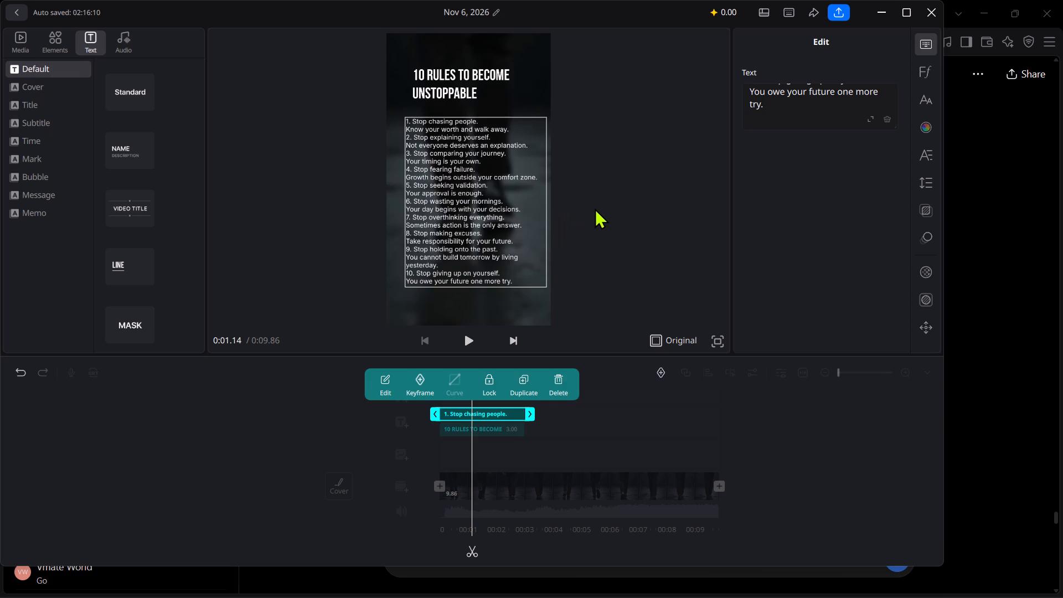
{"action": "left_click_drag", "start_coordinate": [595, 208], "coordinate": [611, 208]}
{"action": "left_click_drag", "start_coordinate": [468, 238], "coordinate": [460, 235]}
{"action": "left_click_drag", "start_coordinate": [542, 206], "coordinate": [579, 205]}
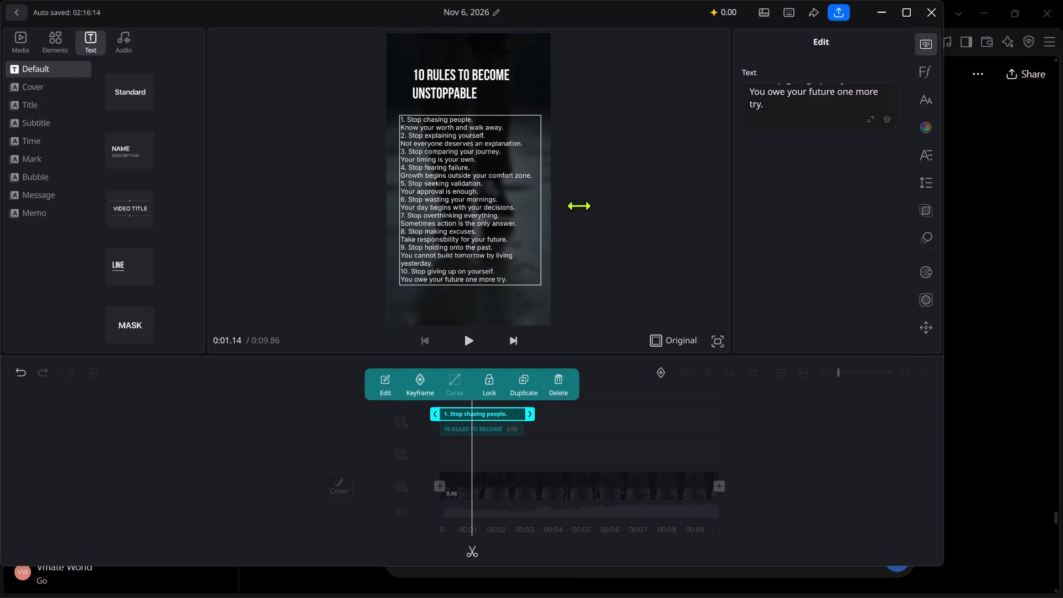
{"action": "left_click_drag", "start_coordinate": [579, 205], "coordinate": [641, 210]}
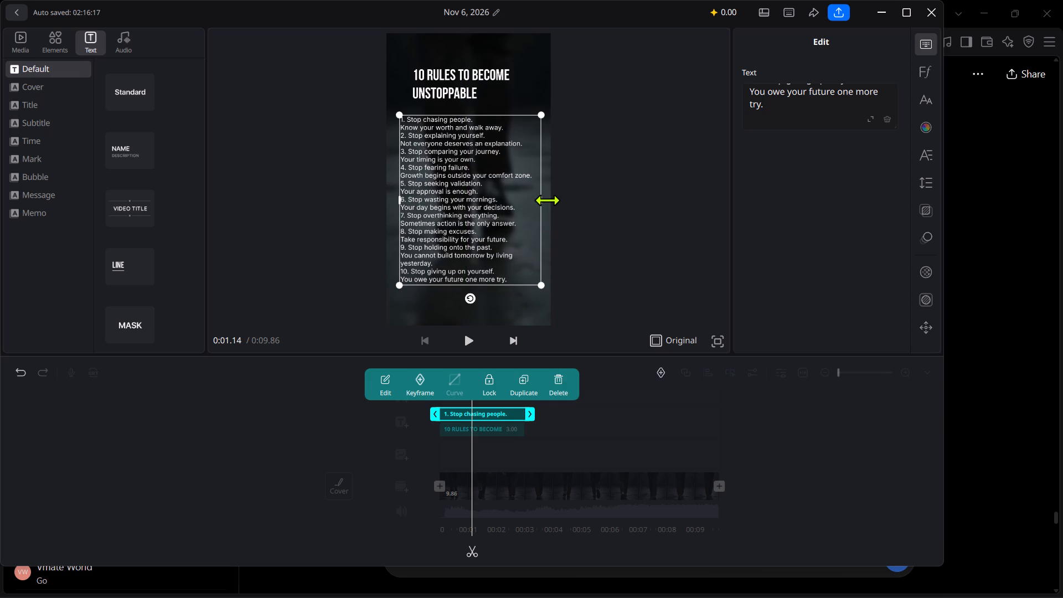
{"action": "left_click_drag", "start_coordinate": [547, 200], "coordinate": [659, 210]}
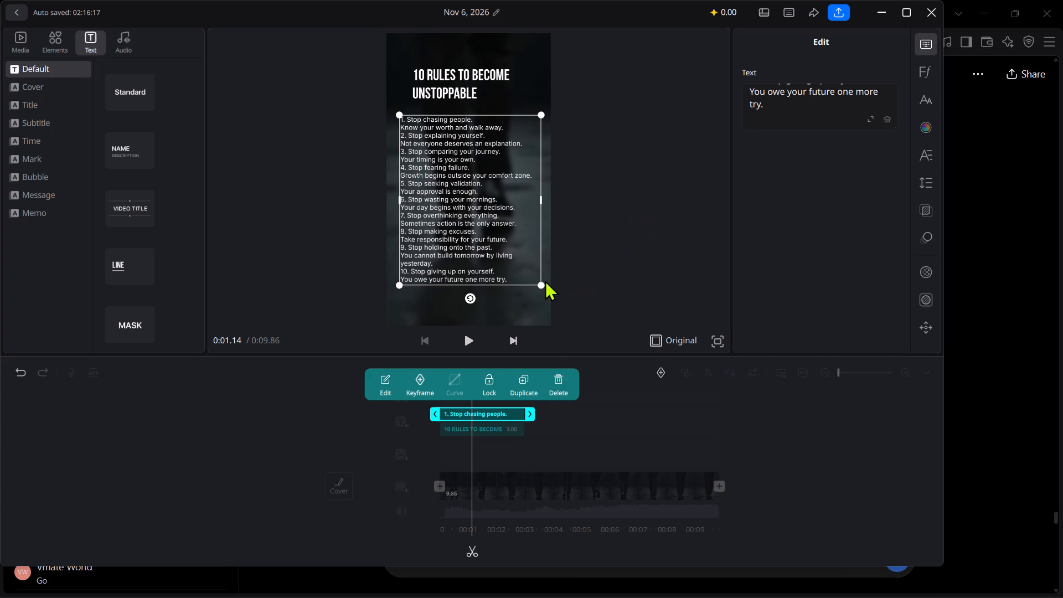
Fine-tune the ten-rules block's size and align its left edge with the heading, keeping all lines inside the frame.
{"action": "left_click", "coordinate": [541, 280]}
{"action": "left_click", "coordinate": [538, 283]}
{"action": "left_click_drag", "start_coordinate": [540, 285], "coordinate": [555, 306]}
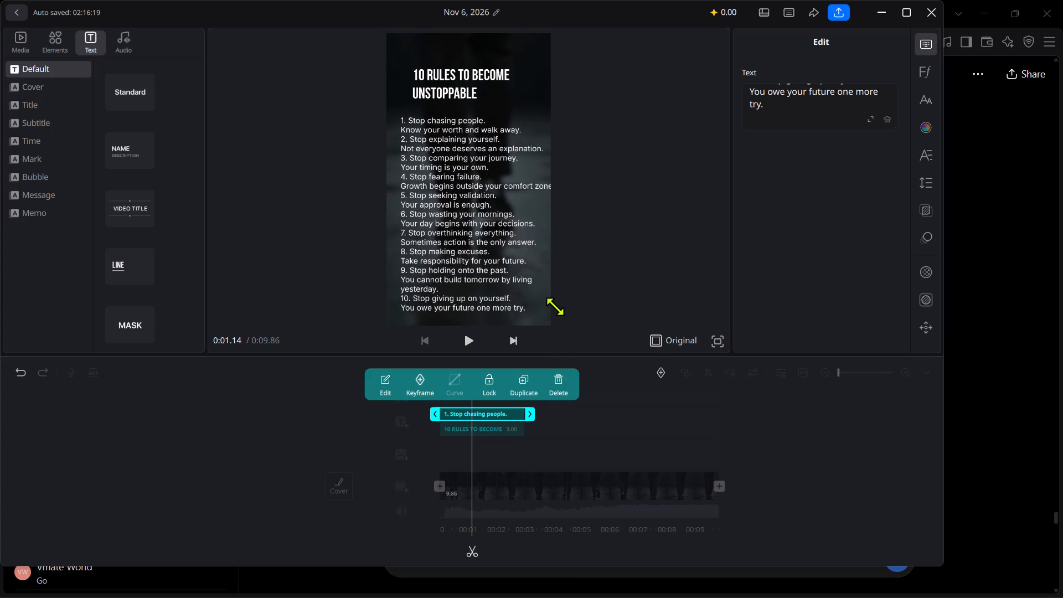
{"action": "left_click_drag", "start_coordinate": [555, 306], "coordinate": [525, 290]}
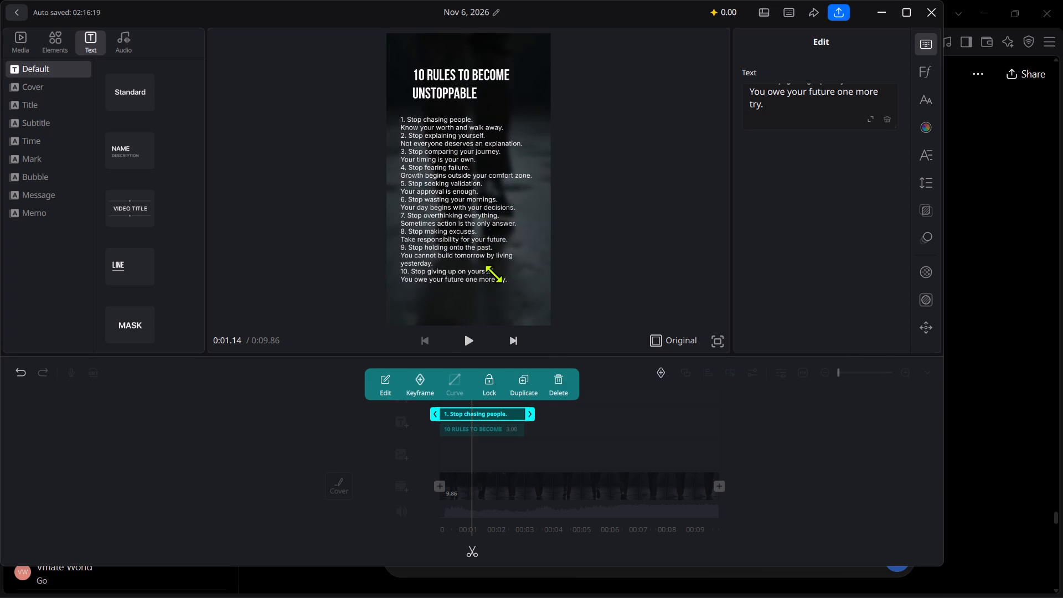
{"action": "left_click_drag", "start_coordinate": [471, 250], "coordinate": [481, 254]}
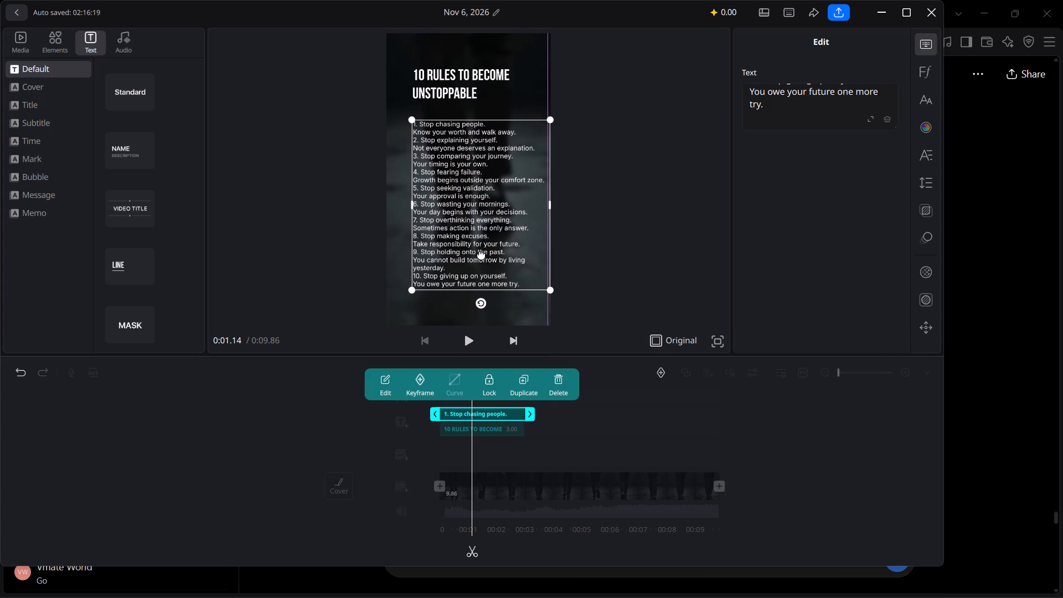
{"action": "left_click_drag", "start_coordinate": [481, 254], "coordinate": [478, 255]}
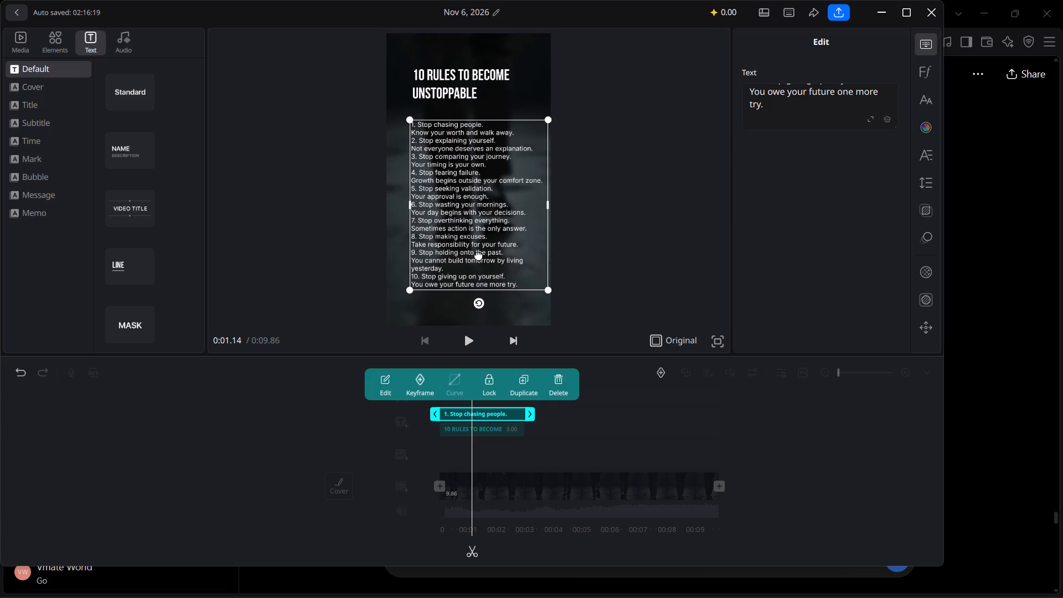
{"action": "left_click_drag", "start_coordinate": [478, 255], "coordinate": [478, 255]}
{"action": "left_click", "coordinate": [571, 271]}
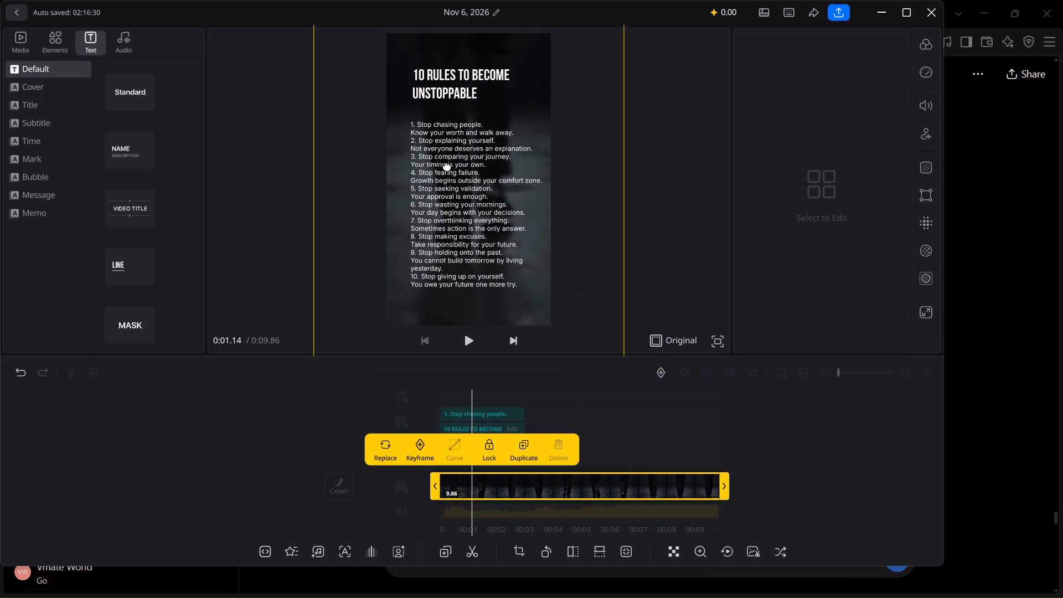
Shrink the two-line heading so its box is about as wide as the rules block, and move it closer to the rules.
{"action": "left_click", "coordinate": [453, 93]}
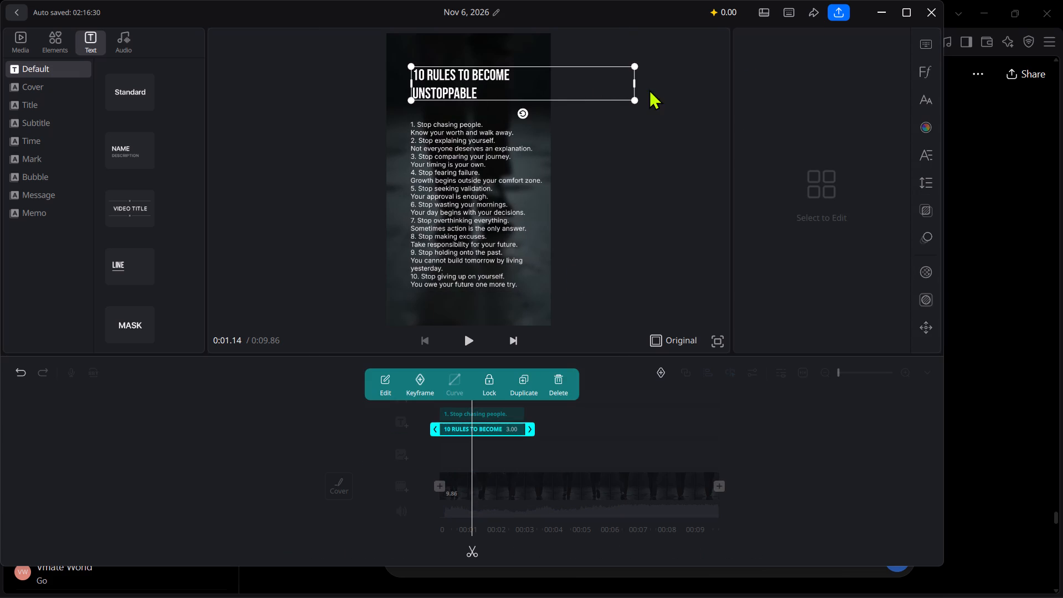
{"action": "left_click_drag", "start_coordinate": [634, 97], "coordinate": [546, 96]}
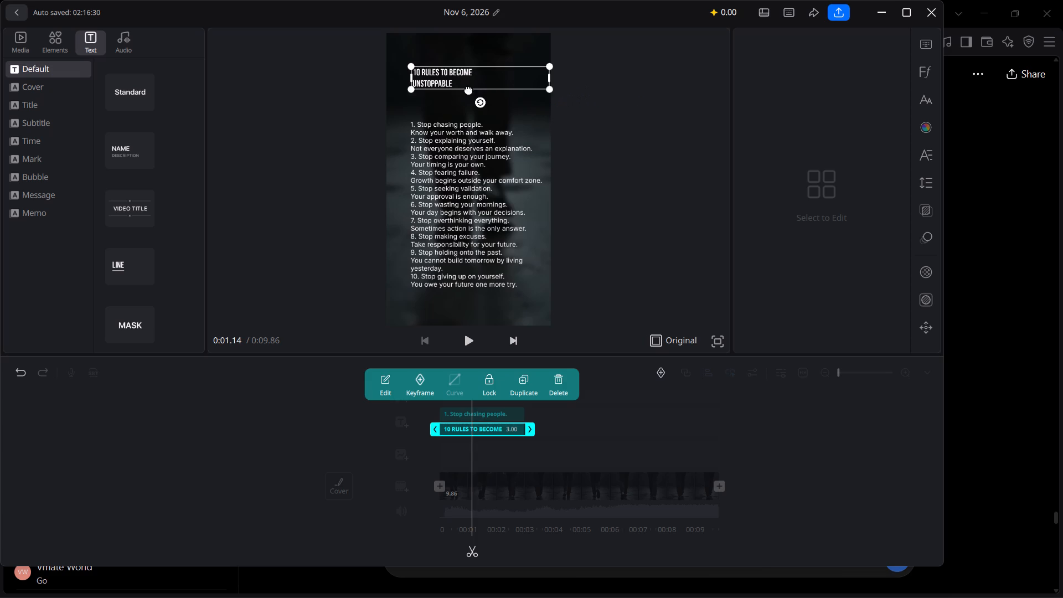
{"action": "left_click_drag", "start_coordinate": [430, 79], "coordinate": [422, 89]}
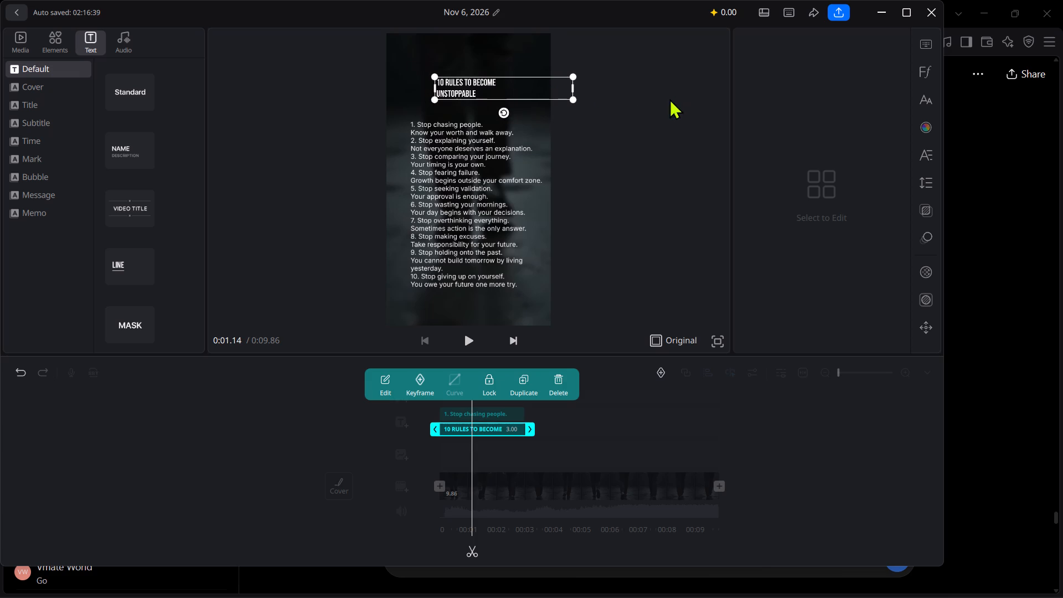
Replace the heading's line break with a space so "10 RULES TO BECOME UNSTOPPABLE" runs as one line.
{"action": "left_click", "coordinate": [917, 46]}
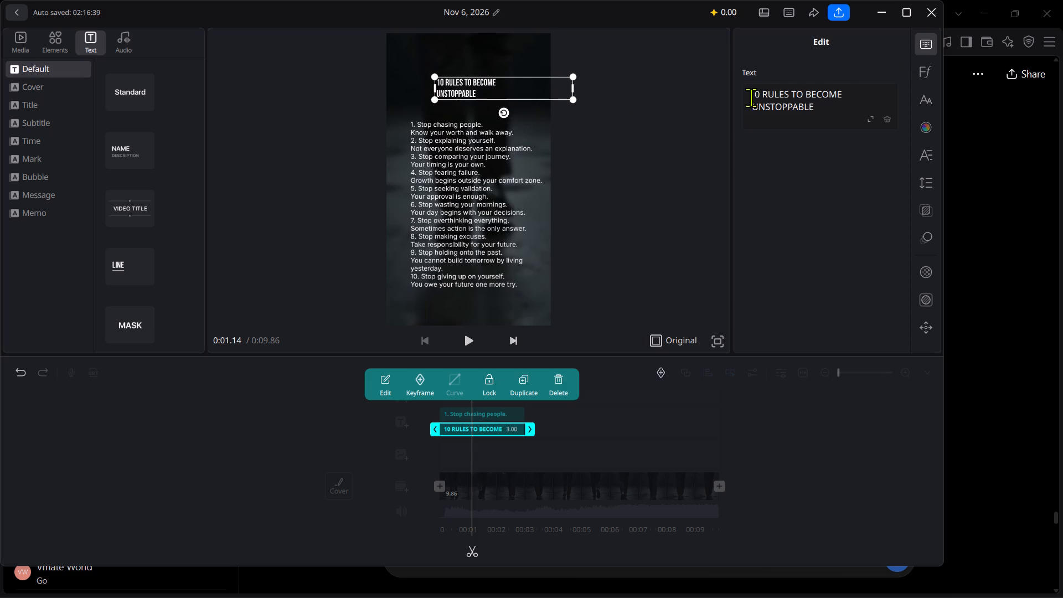
{"action": "left_click", "coordinate": [751, 101]}
{"action": "key", "text": "BackSpace"}
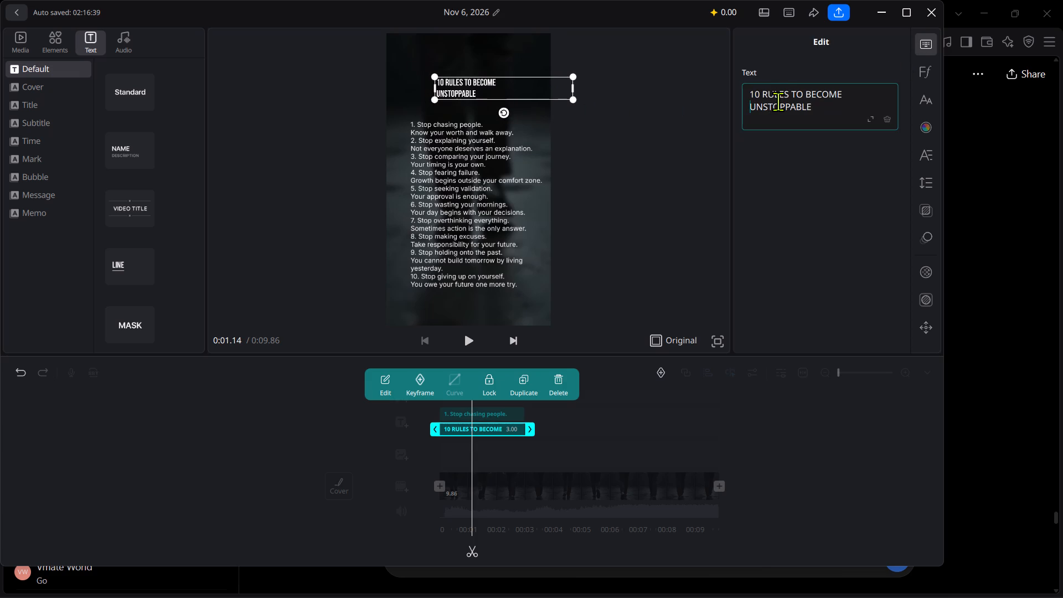
{"action": "key", "text": "BackSpace"}
{"action": "key", "text": "space"}
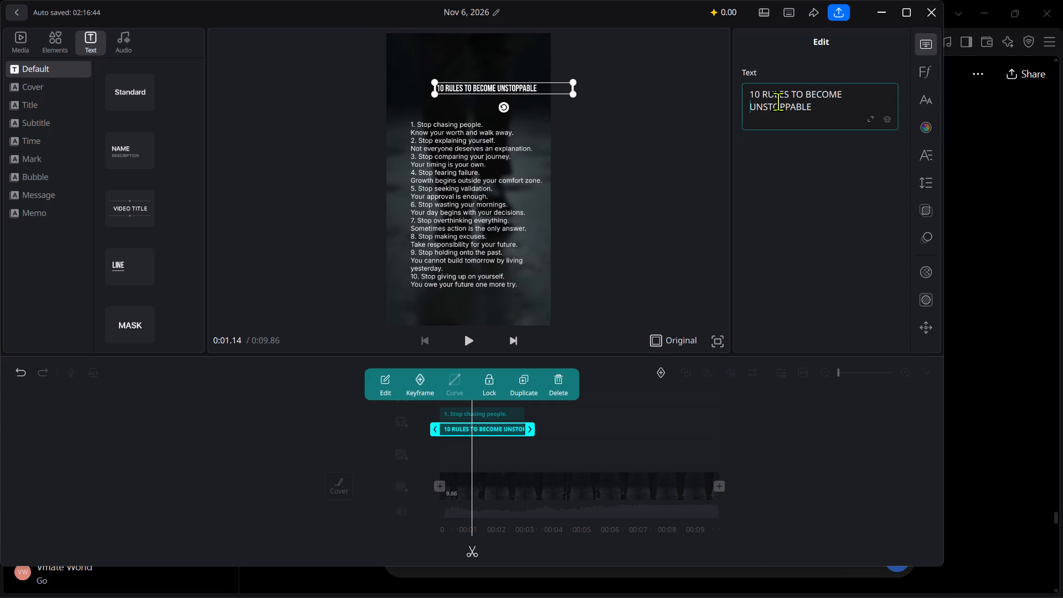
Move the one-line heading back inside the frame, tighten its text box, and enlarge it to span nearly the frame's width.
{"action": "left_click_drag", "start_coordinate": [499, 87], "coordinate": [489, 88]}
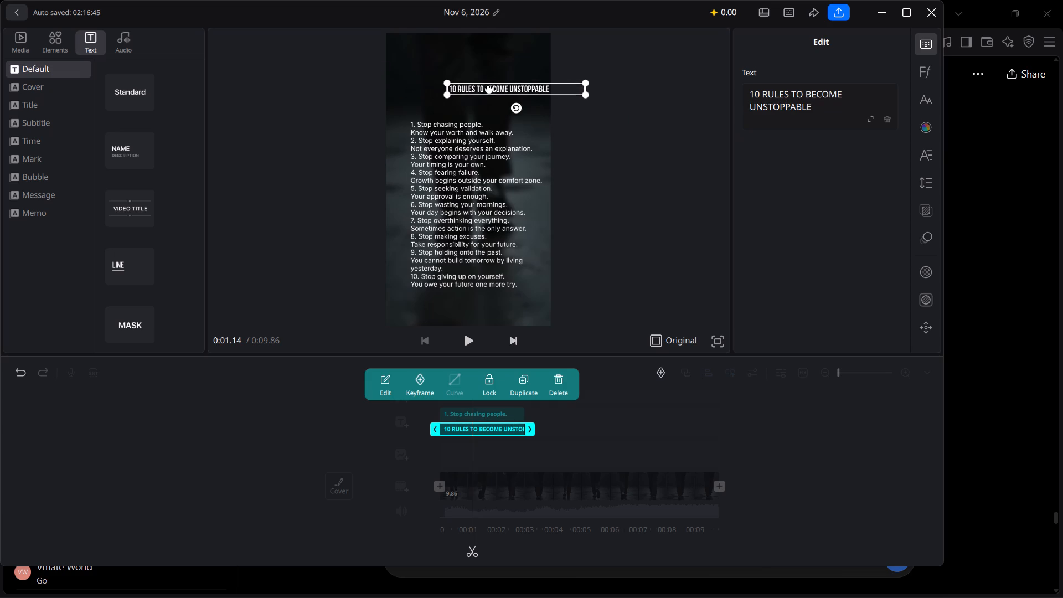
{"action": "left_click_drag", "start_coordinate": [489, 88], "coordinate": [452, 84]}
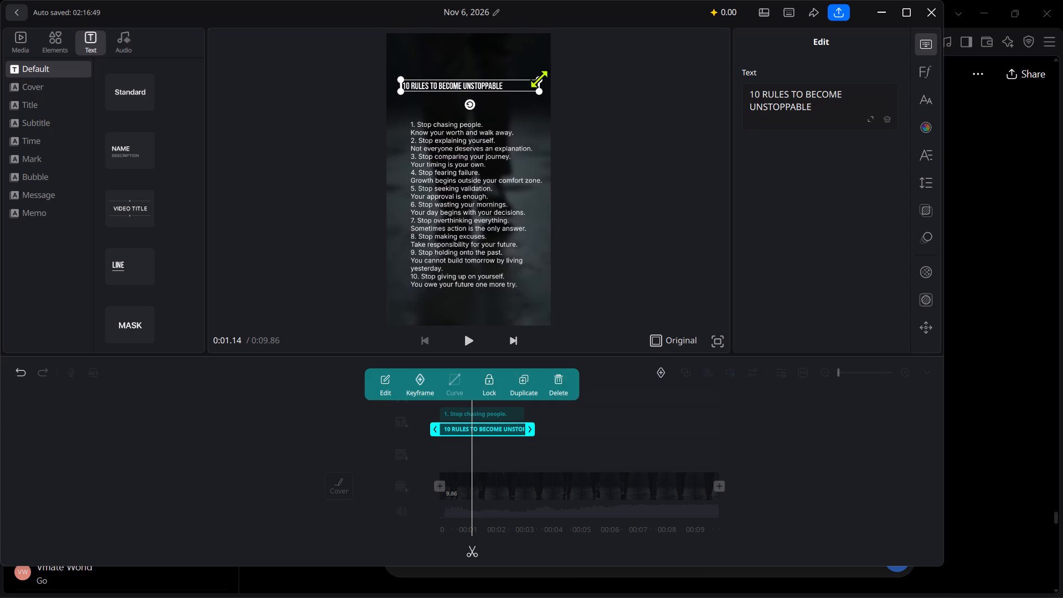
{"action": "left_click_drag", "start_coordinate": [542, 89], "coordinate": [558, 89]}
{"action": "left_click_drag", "start_coordinate": [558, 89], "coordinate": [508, 94]}
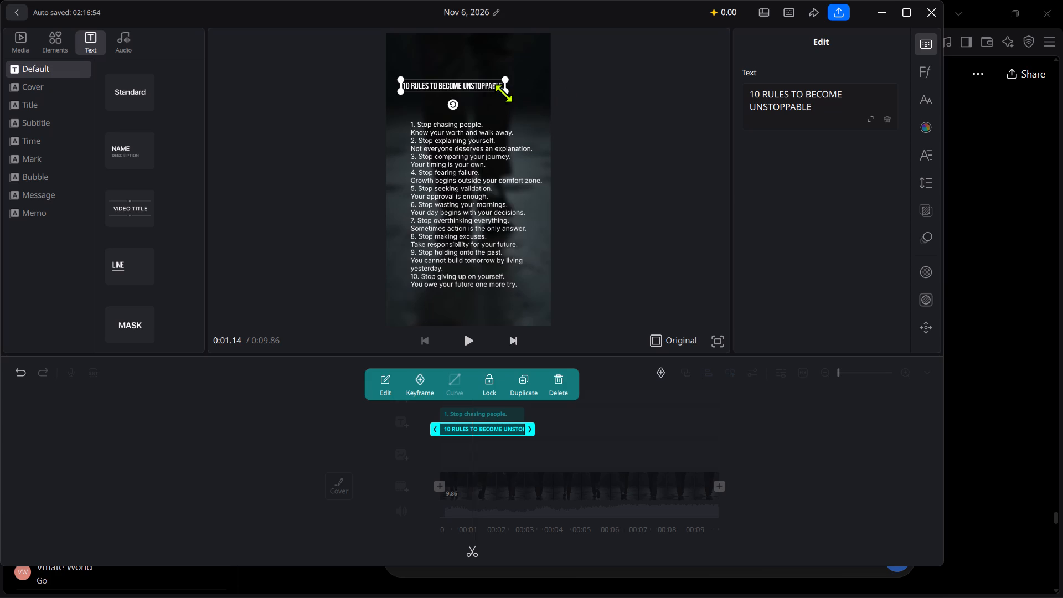
{"action": "left_click_drag", "start_coordinate": [503, 95], "coordinate": [527, 135]}
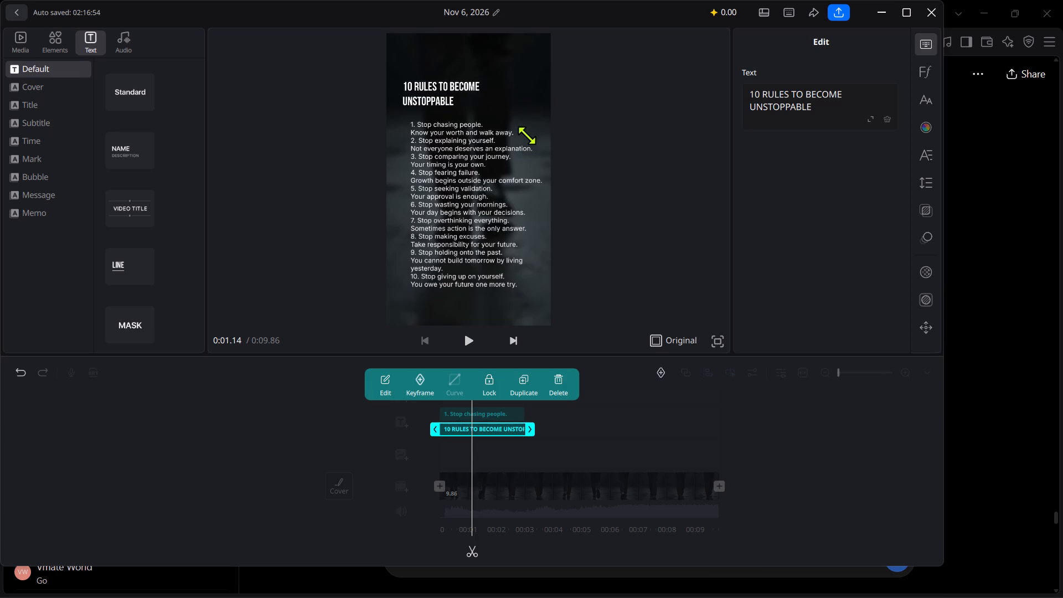
{"action": "left_click_drag", "start_coordinate": [527, 135], "coordinate": [533, 138]}
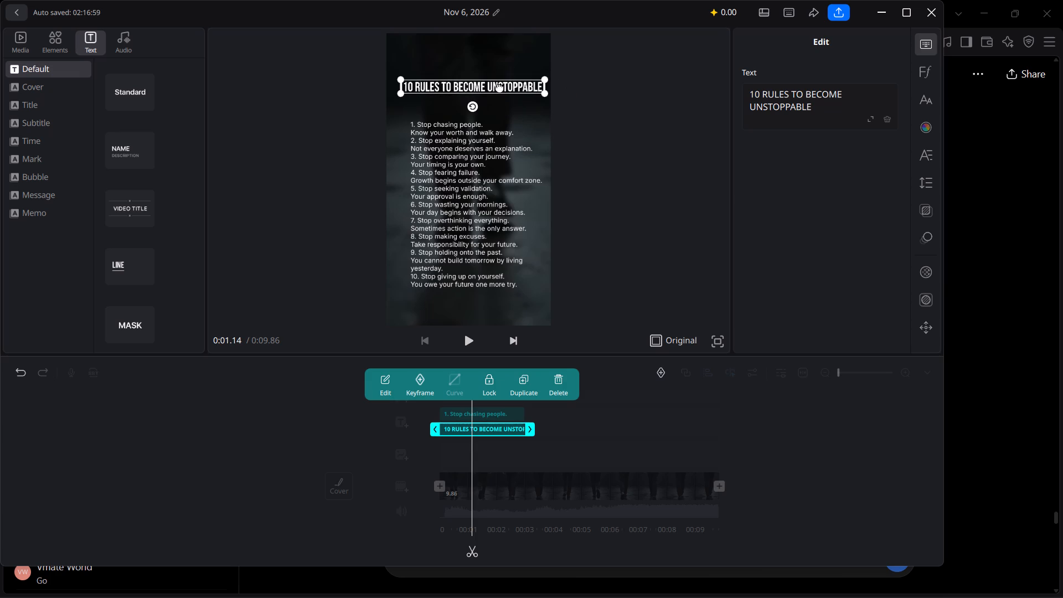
Move the one-line heading slightly higher and centre it horizontally within the frame.
{"action": "left_click_drag", "start_coordinate": [499, 86], "coordinate": [487, 91]}
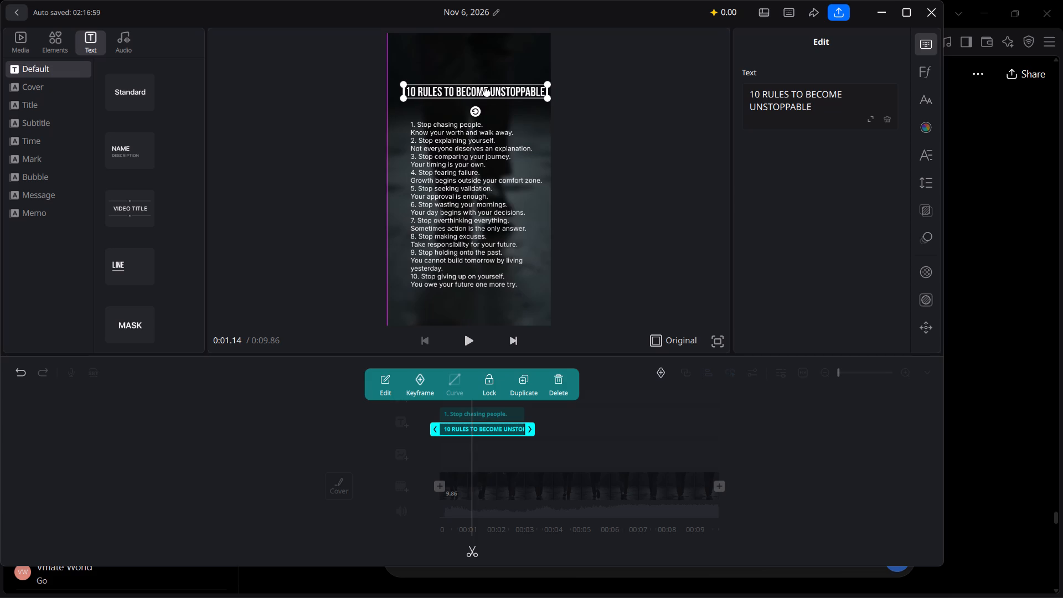
{"action": "left_click_drag", "start_coordinate": [487, 91], "coordinate": [482, 81]}
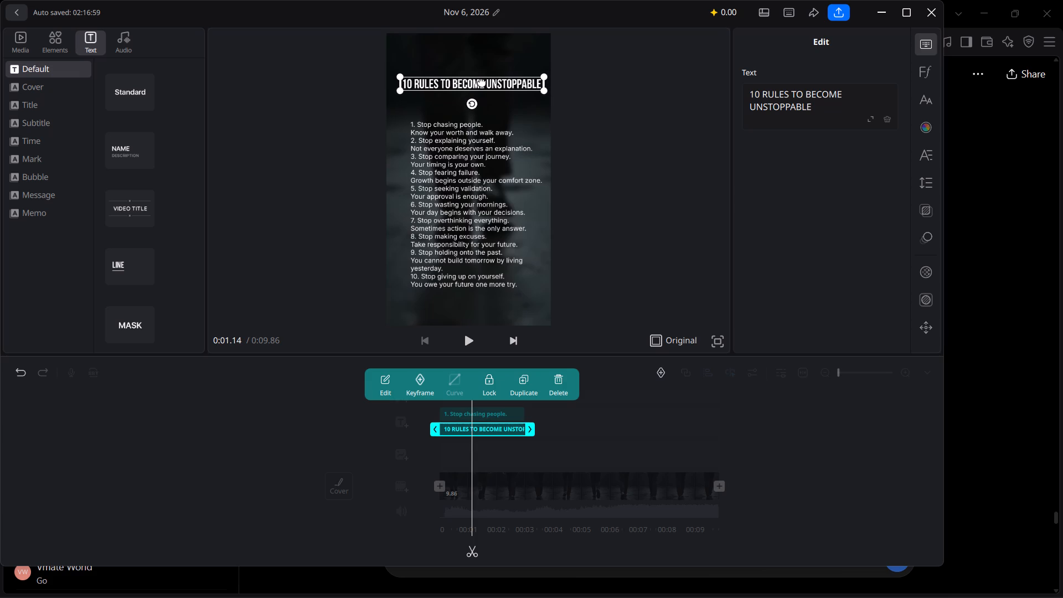
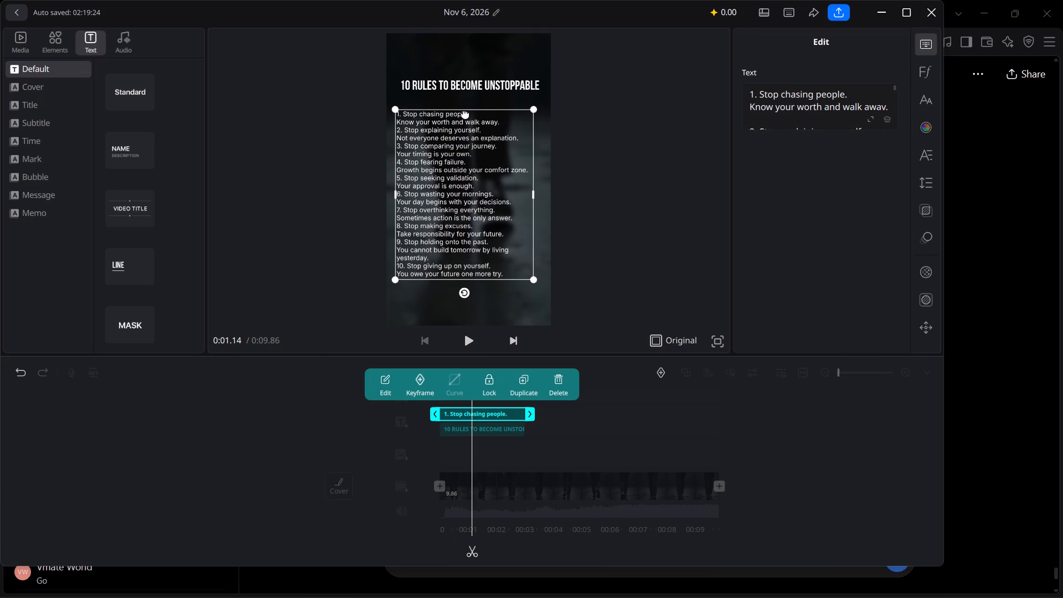
{"action": "left_click_drag", "start_coordinate": [465, 114], "coordinate": [467, 114]}
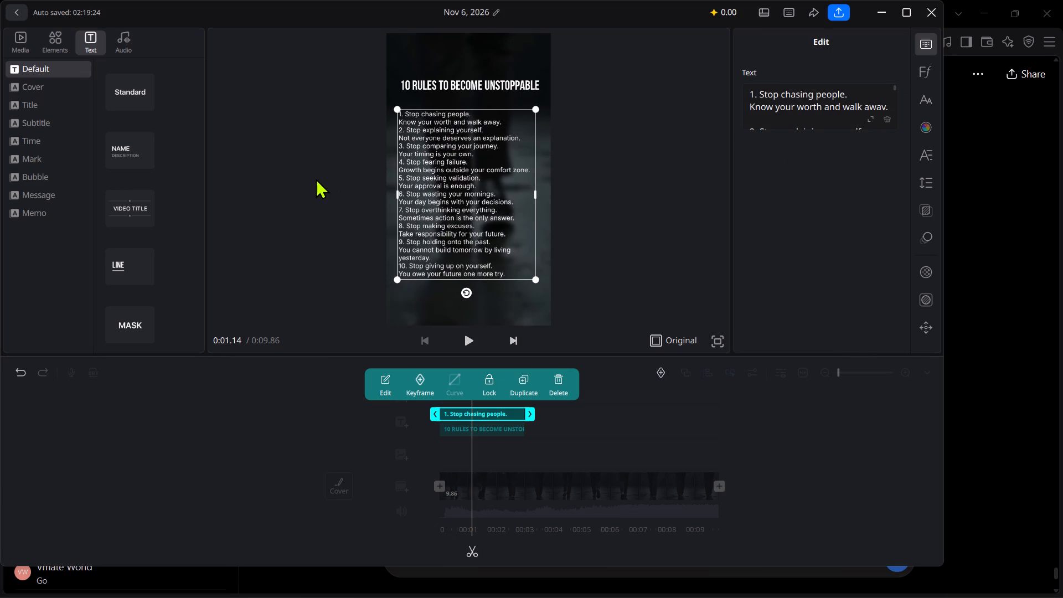
{"action": "left_click", "coordinate": [316, 178]}
{"action": "left_click", "coordinate": [425, 174]}
{"action": "left_click", "coordinate": [425, 174]}
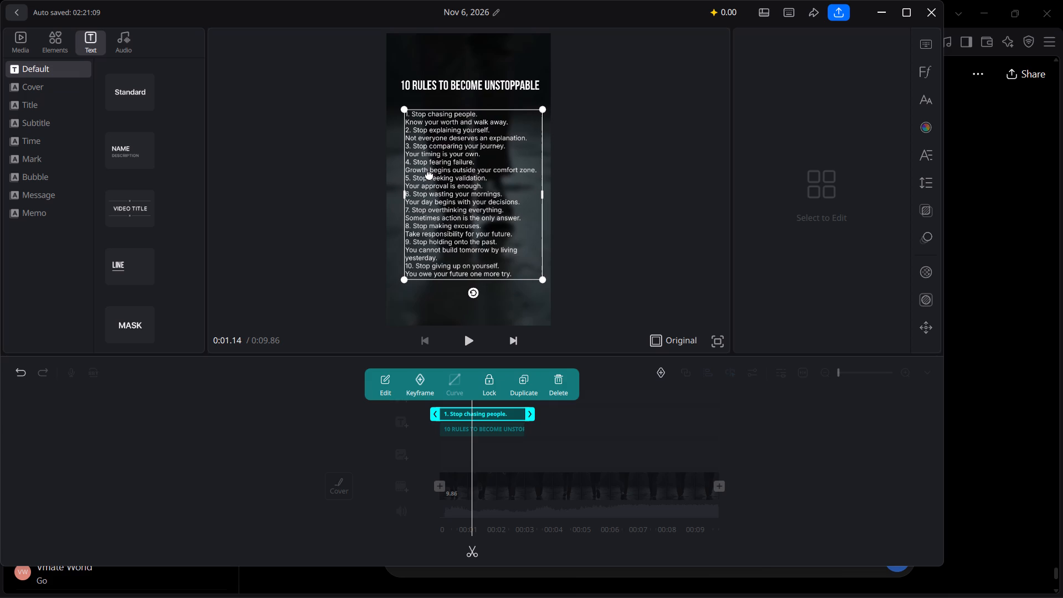
{"action": "left_click", "coordinate": [656, 169]}
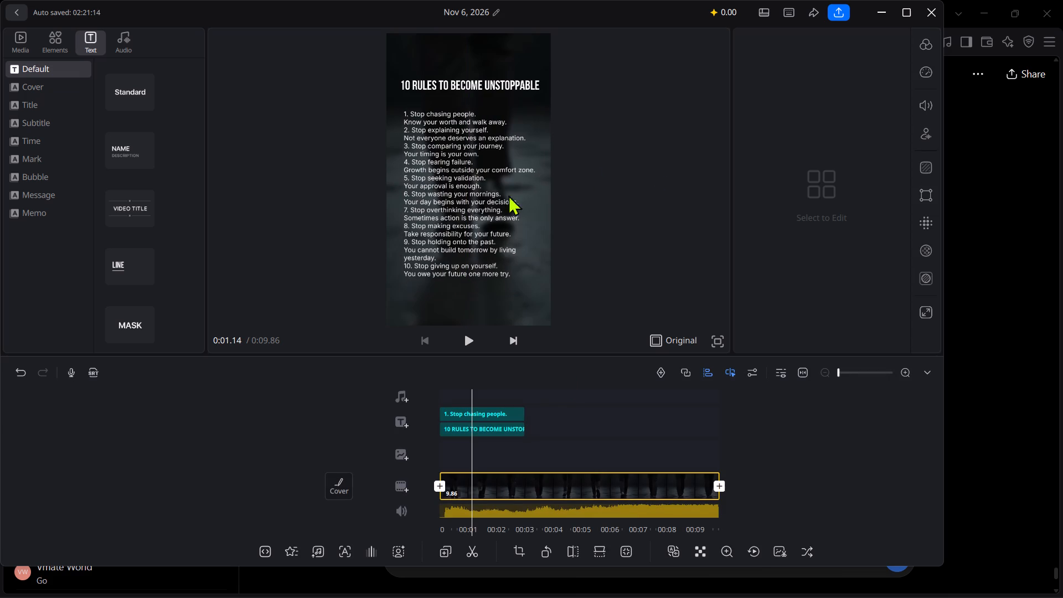
Open the rules text for editing, highlight the line "1. Stop chasing people." and look for formatting options for that line.
{"action": "left_click", "coordinate": [452, 191]}
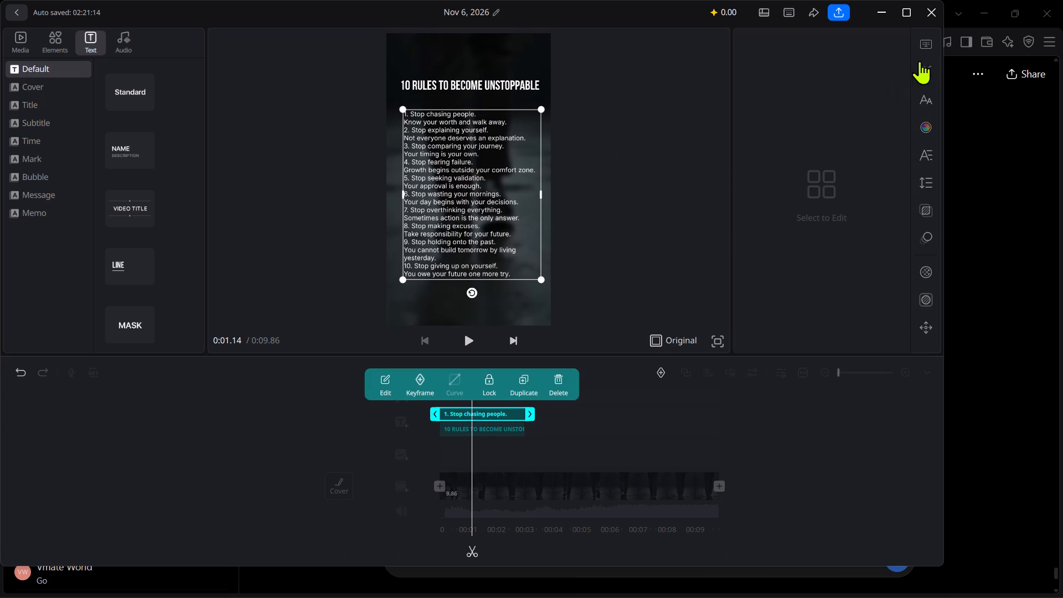
{"action": "left_click", "coordinate": [926, 49]}
{"action": "left_click_drag", "start_coordinate": [863, 89], "coordinate": [809, 94]}
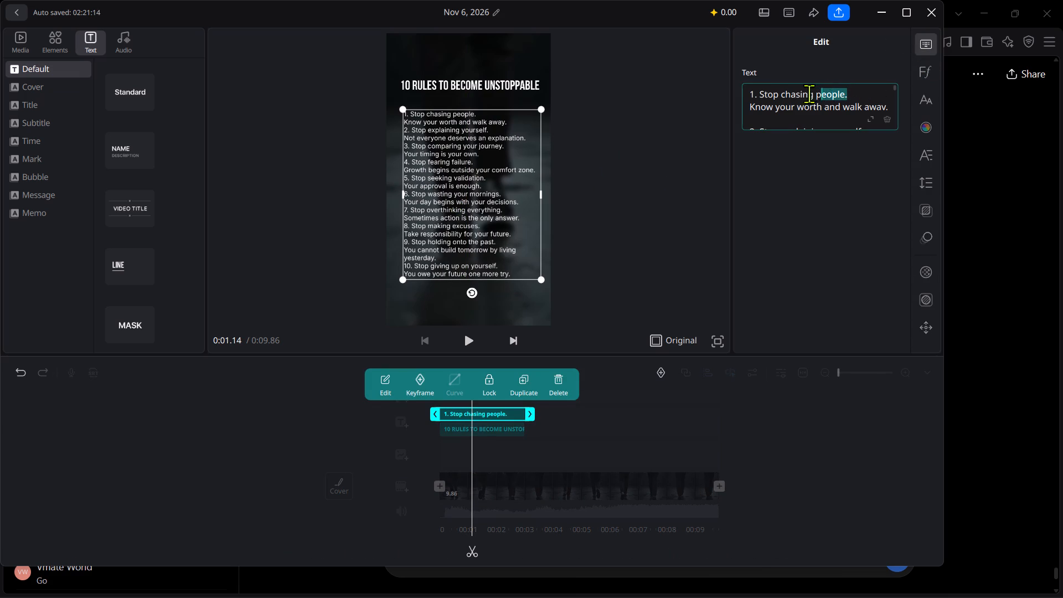
{"action": "left_click_drag", "start_coordinate": [809, 94], "coordinate": [749, 95]}
{"action": "right_click", "coordinate": [746, 94]}
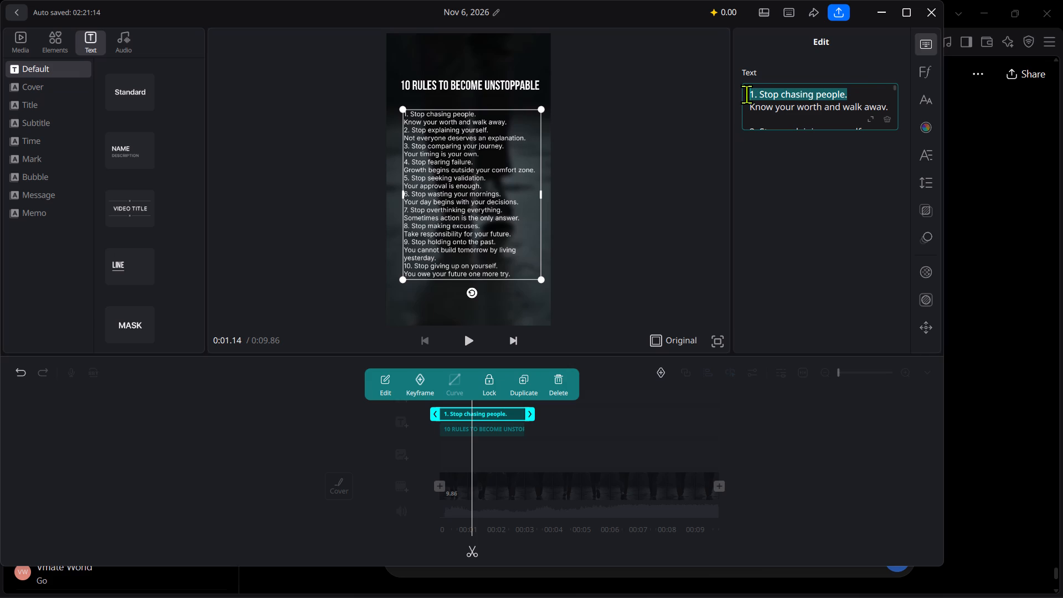
{"action": "right_click", "coordinate": [761, 92]}
{"action": "right_click_drag", "start_coordinate": [761, 92], "coordinate": [751, 97]}
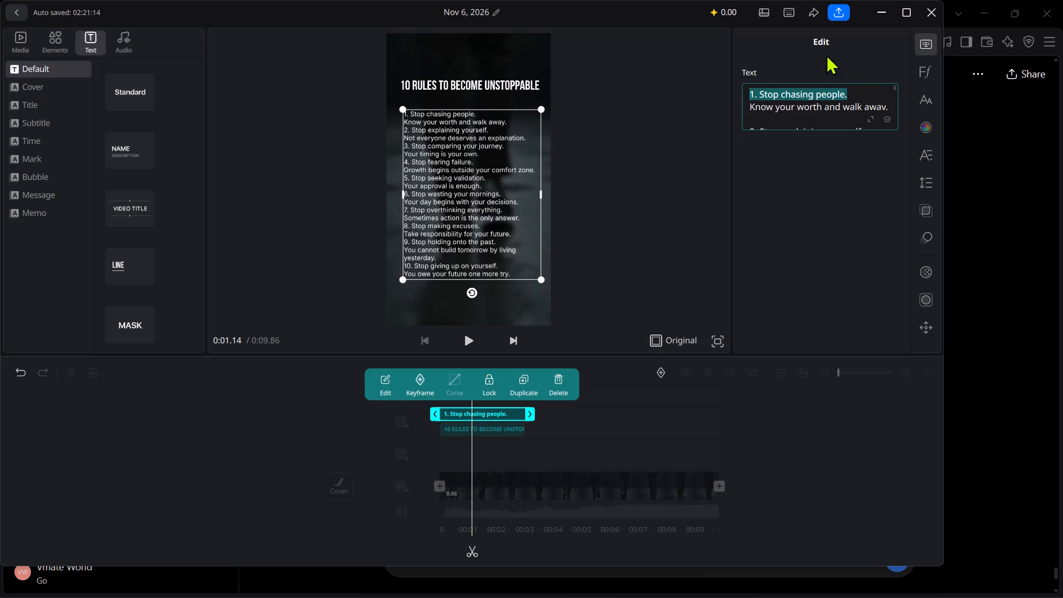
{"action": "left_click", "coordinate": [823, 43]}
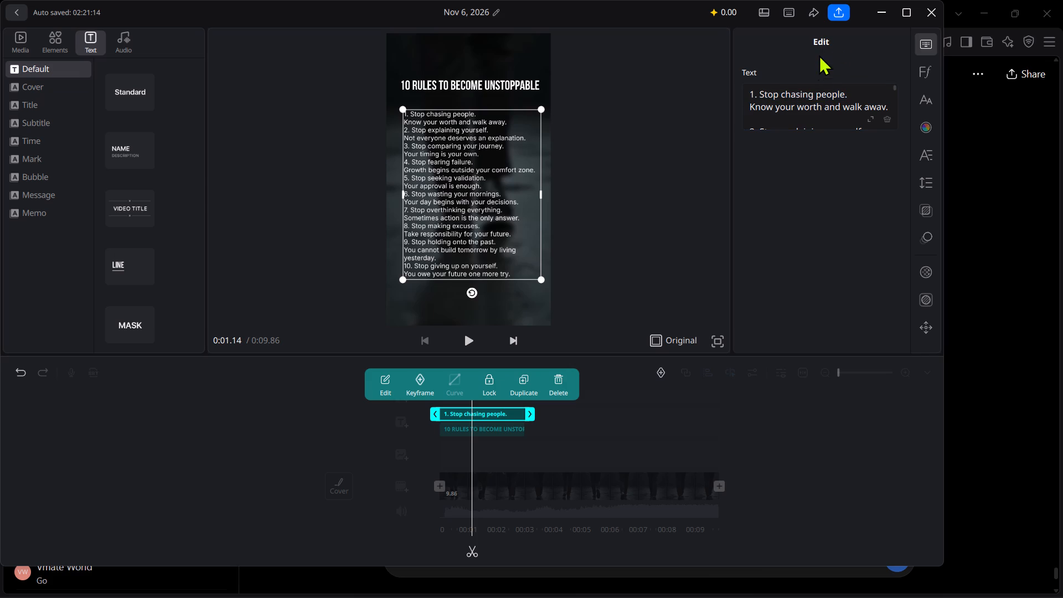
{"action": "double_click", "coordinate": [817, 42]}
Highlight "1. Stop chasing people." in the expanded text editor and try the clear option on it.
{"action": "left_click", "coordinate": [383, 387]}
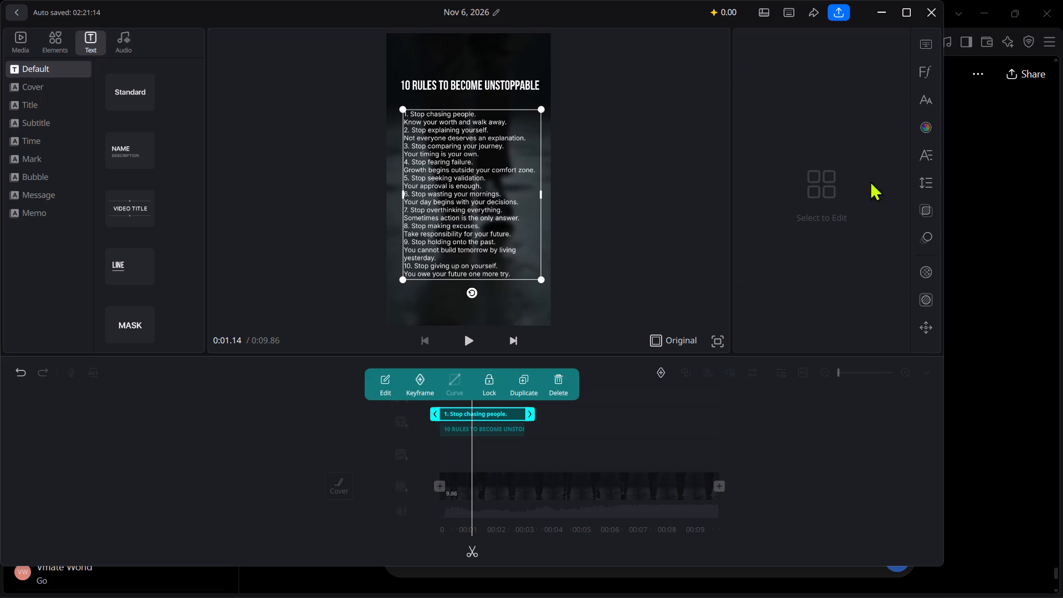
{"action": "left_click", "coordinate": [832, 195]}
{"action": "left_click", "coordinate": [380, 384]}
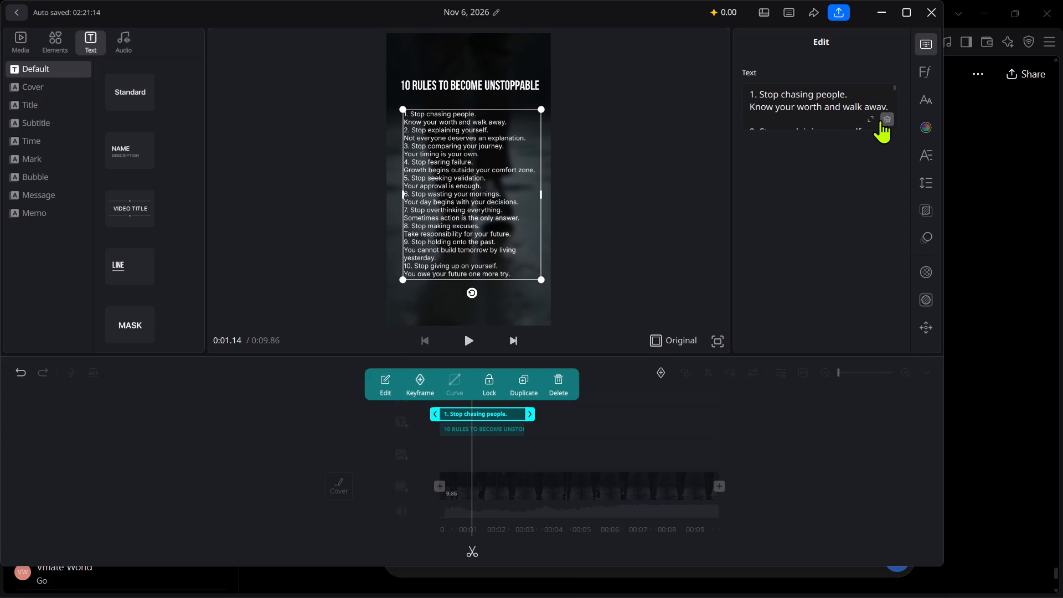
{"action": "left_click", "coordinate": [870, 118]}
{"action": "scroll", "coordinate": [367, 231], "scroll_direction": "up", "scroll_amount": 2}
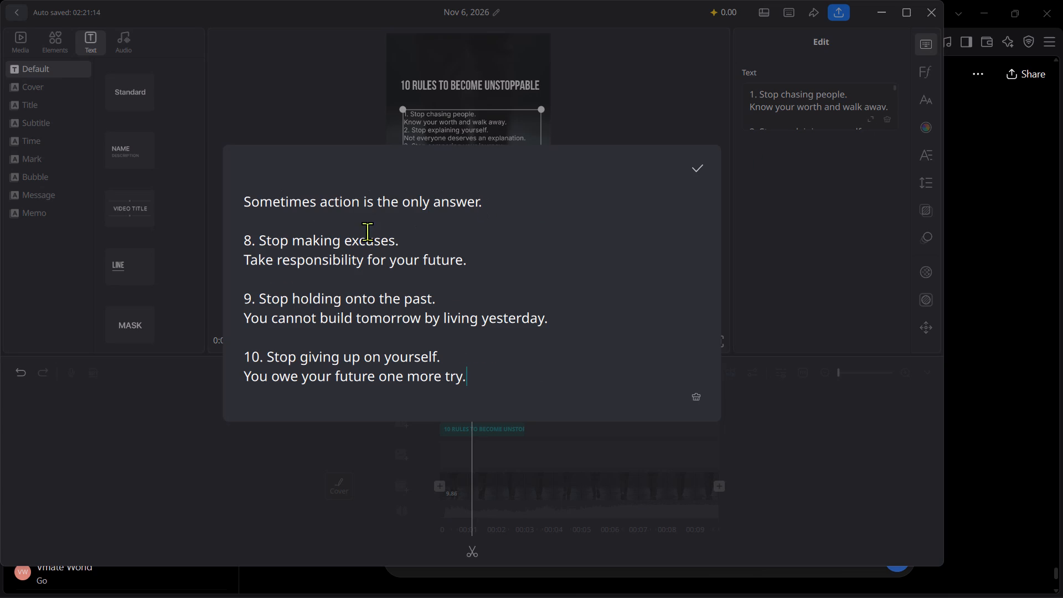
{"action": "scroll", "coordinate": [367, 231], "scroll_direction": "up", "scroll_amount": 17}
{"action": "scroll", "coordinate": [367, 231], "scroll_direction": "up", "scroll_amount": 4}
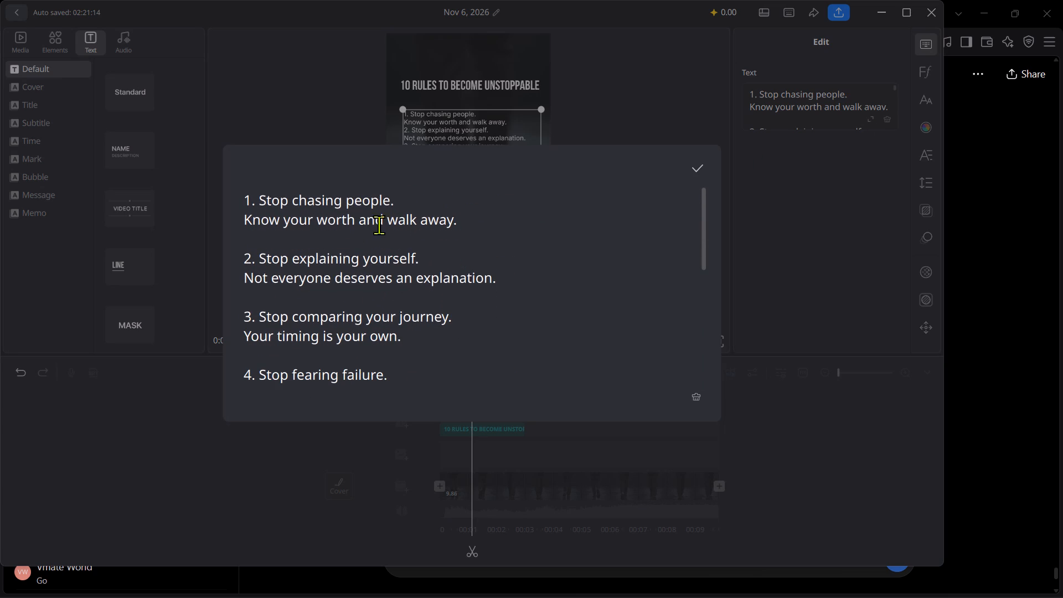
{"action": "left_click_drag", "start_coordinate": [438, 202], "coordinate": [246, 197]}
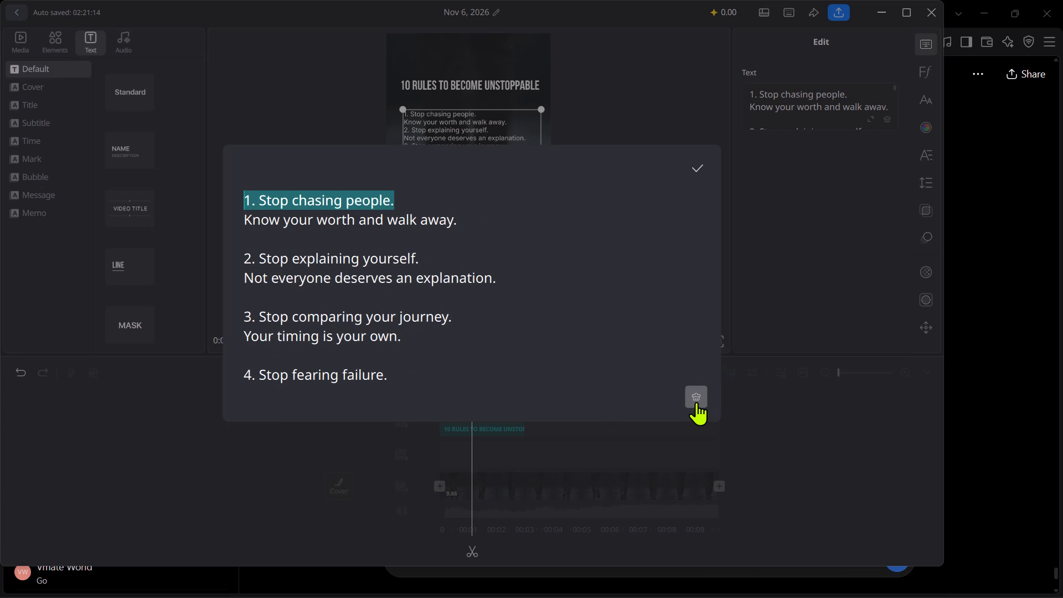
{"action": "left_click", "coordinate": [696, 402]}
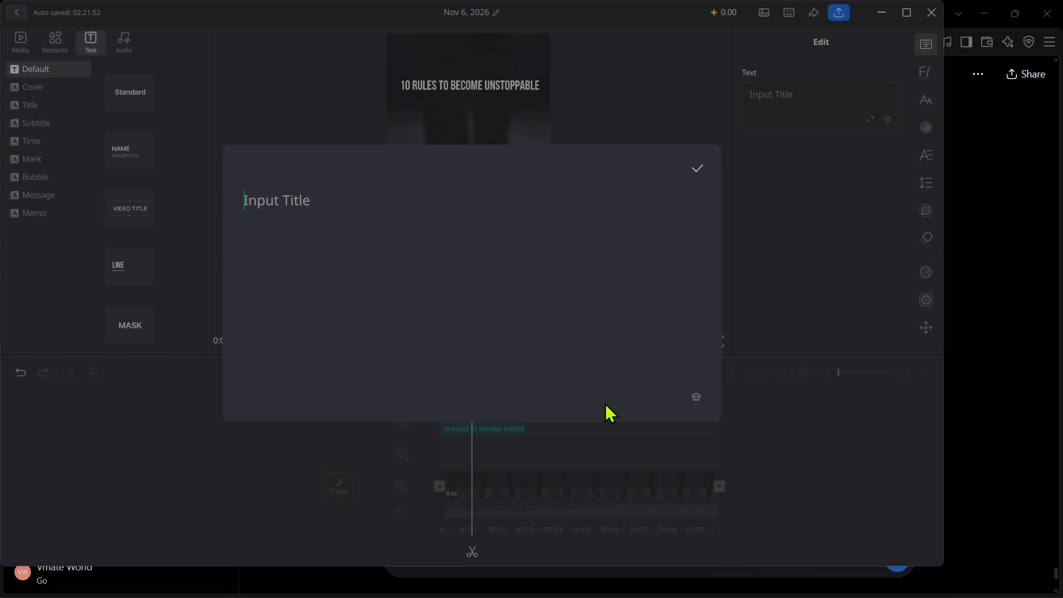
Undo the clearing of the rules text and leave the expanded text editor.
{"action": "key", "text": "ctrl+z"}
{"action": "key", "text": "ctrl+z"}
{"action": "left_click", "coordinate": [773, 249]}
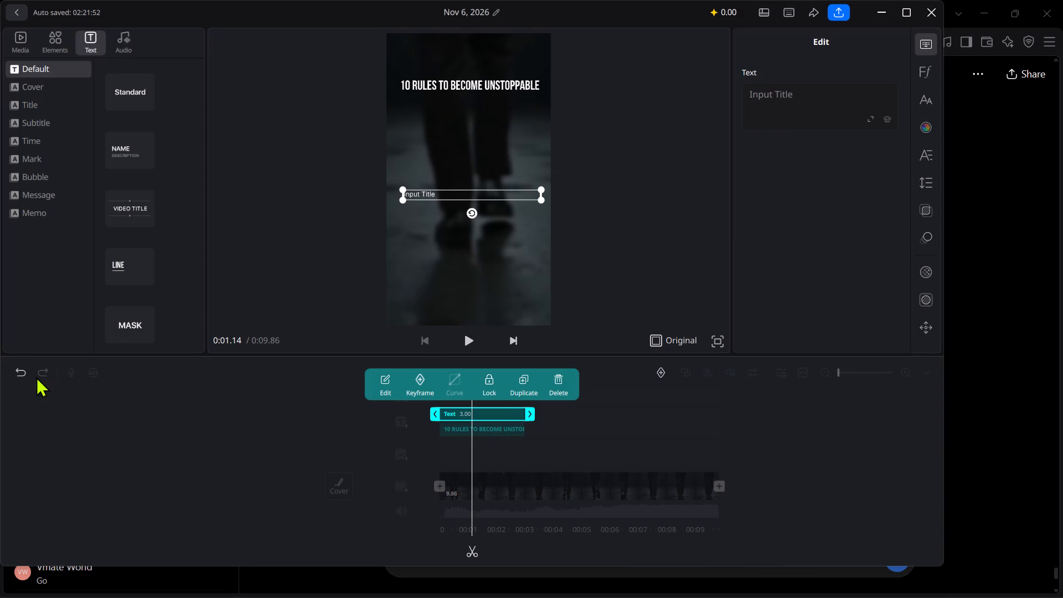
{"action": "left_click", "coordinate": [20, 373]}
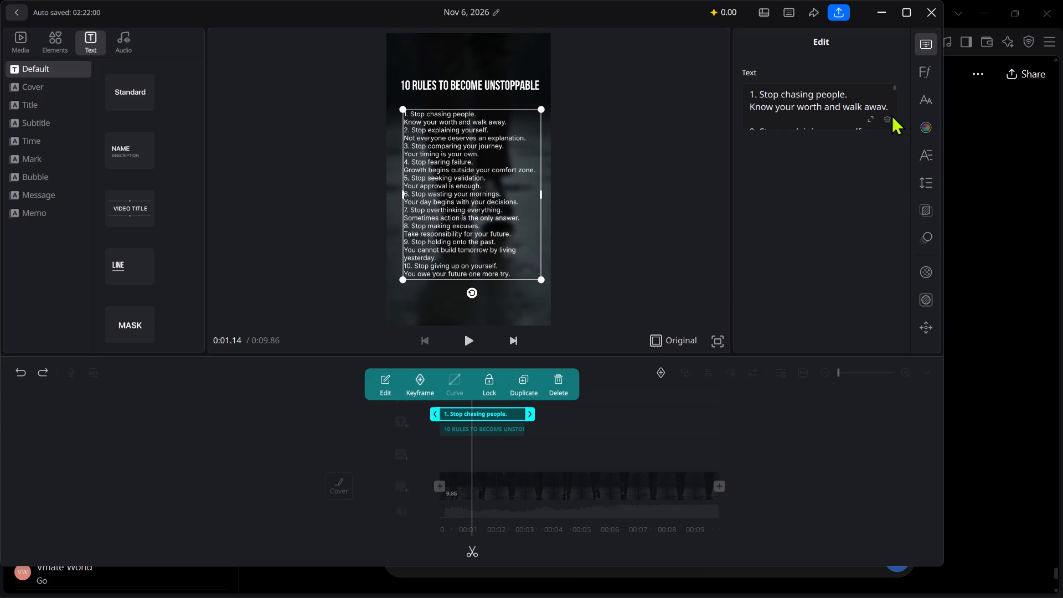
Highlight "1. Stop chasing people." in the expanded editor again, check for per-line formatting options, and close the editor.
{"action": "left_click", "coordinate": [870, 120]}
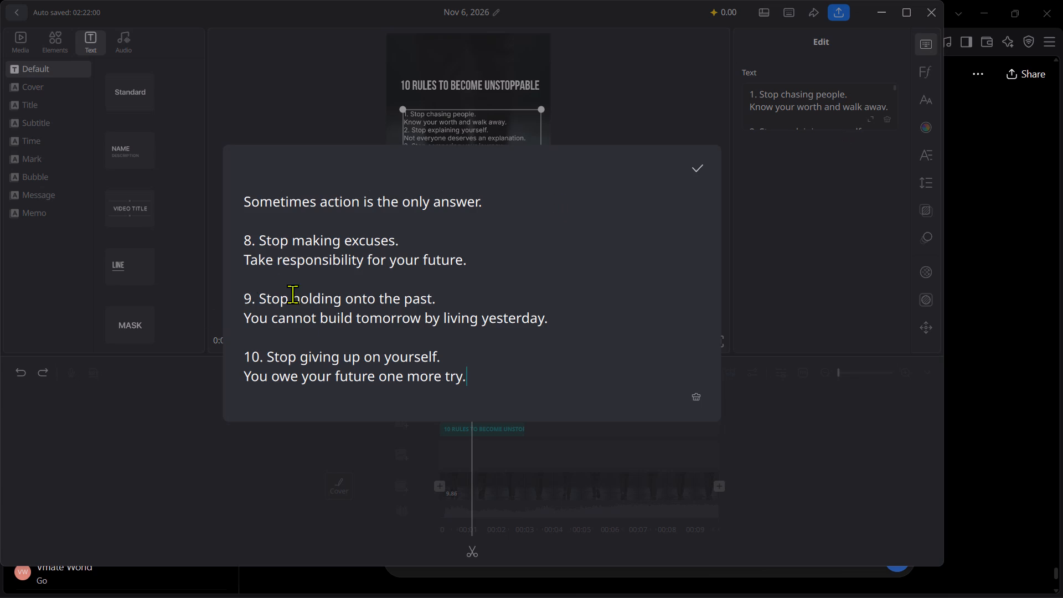
{"action": "scroll", "coordinate": [357, 375], "scroll_direction": "up", "scroll_amount": 6}
{"action": "scroll", "coordinate": [357, 368], "scroll_direction": "up", "scroll_amount": 20}
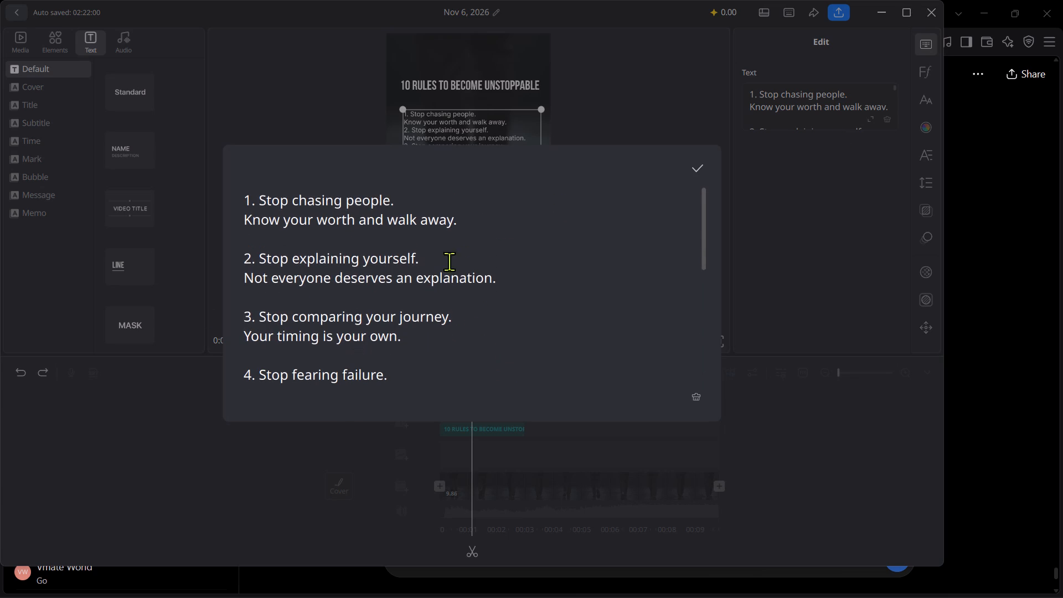
{"action": "left_click_drag", "start_coordinate": [447, 200], "coordinate": [245, 201]}
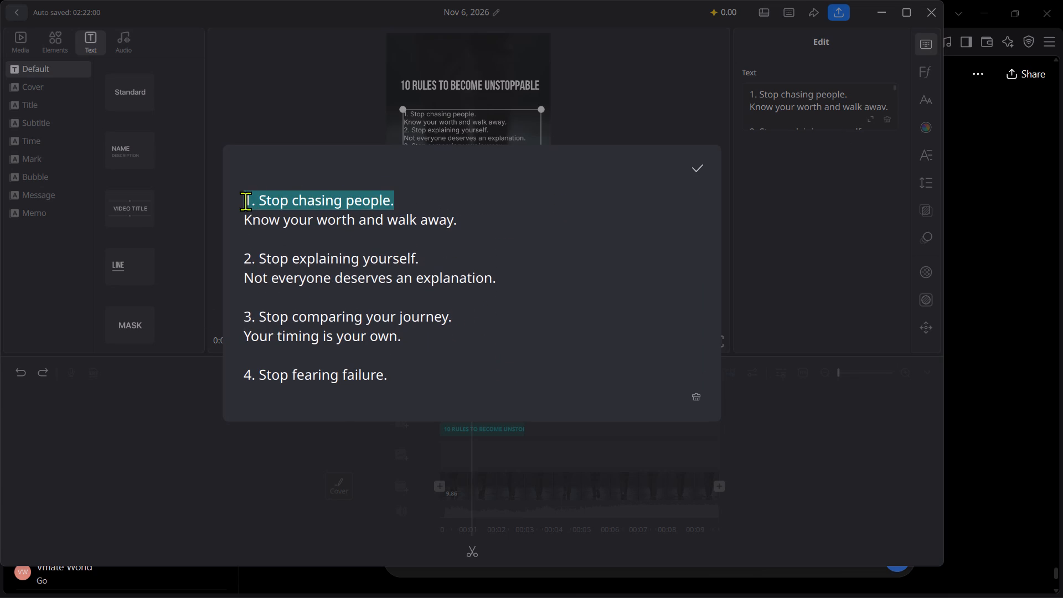
{"action": "left_click_drag", "start_coordinate": [245, 201], "coordinate": [244, 202]}
{"action": "right_click", "coordinate": [239, 199]}
{"action": "right_click", "coordinate": [290, 209]}
{"action": "right_click", "coordinate": [290, 209]}
{"action": "right_click", "coordinate": [290, 207]}
{"action": "right_click", "coordinate": [290, 207]}
{"action": "left_click", "coordinate": [402, 486]}
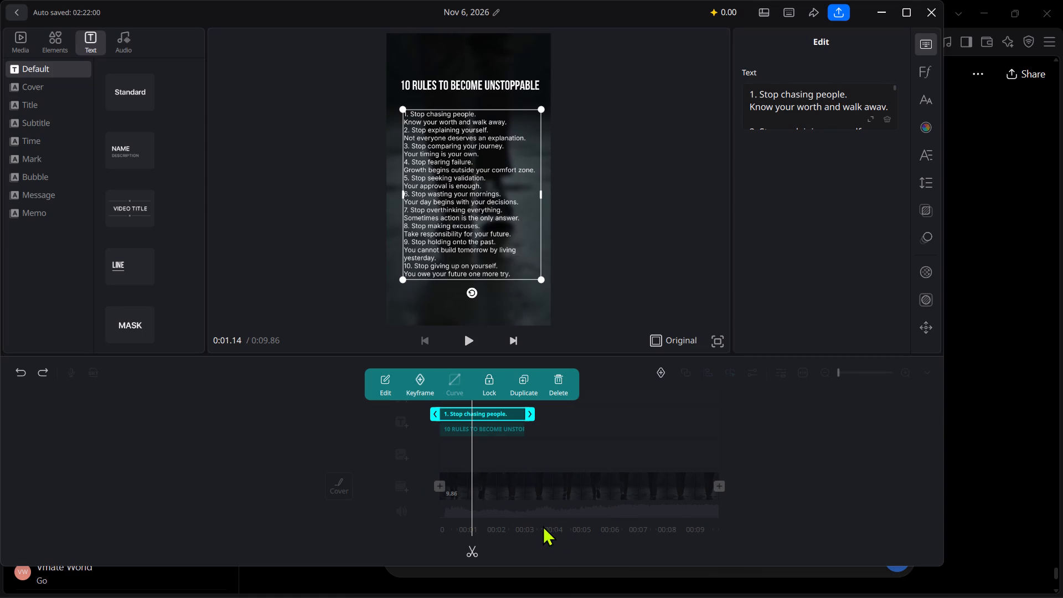
Select the rules text clip in the timeline and move the playhead back to about 0:00.07, near the video's start.
{"action": "left_click", "coordinate": [503, 460]}
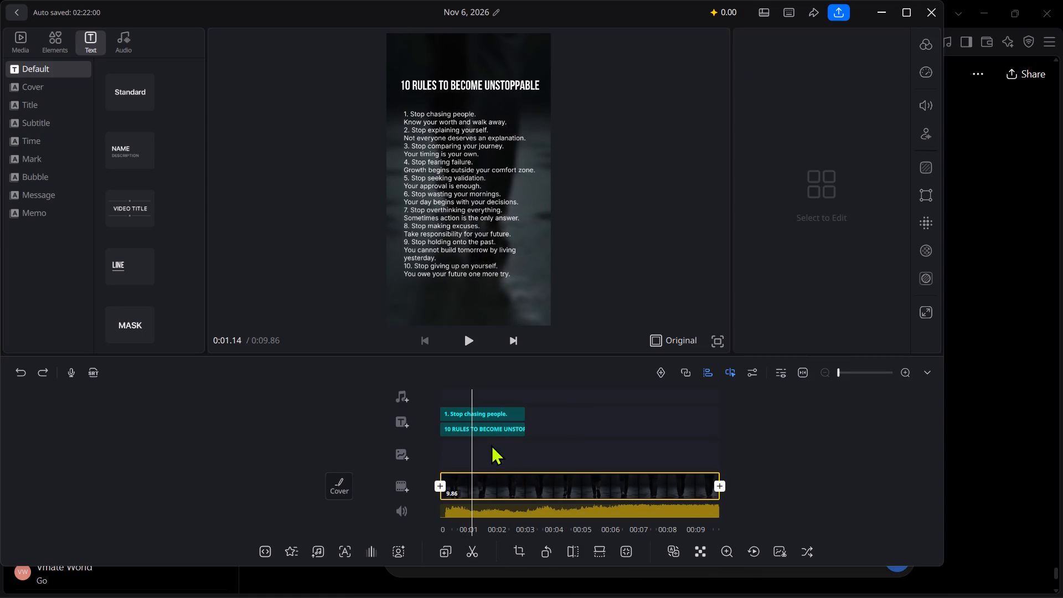
{"action": "left_click", "coordinate": [491, 411]}
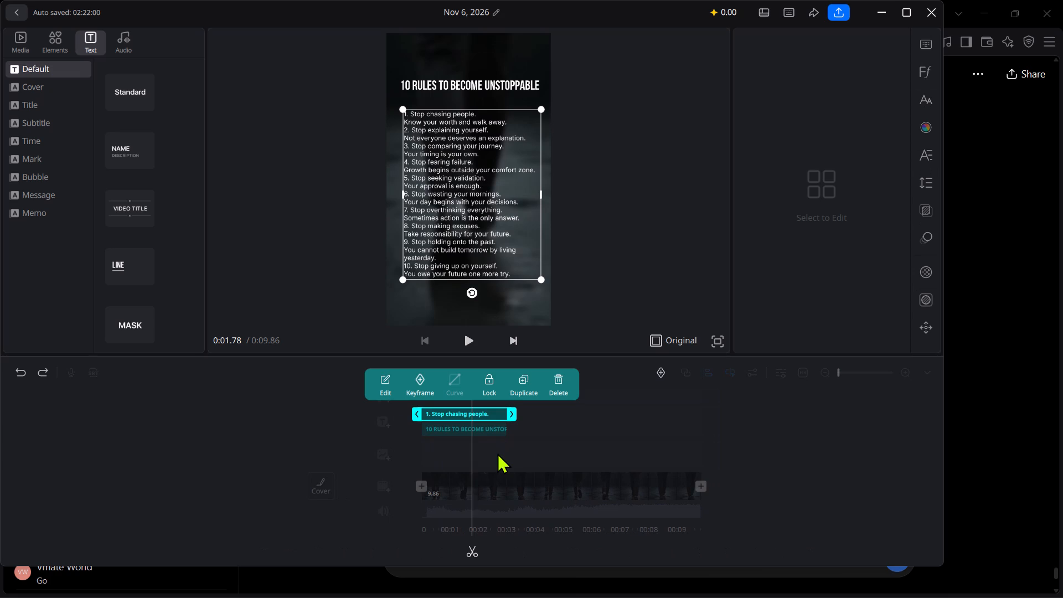
{"action": "left_click_drag", "start_coordinate": [497, 453], "coordinate": [557, 460]}
{"action": "left_click_drag", "start_coordinate": [534, 464], "coordinate": [584, 475]}
{"action": "left_click_drag", "start_coordinate": [548, 454], "coordinate": [569, 454]}
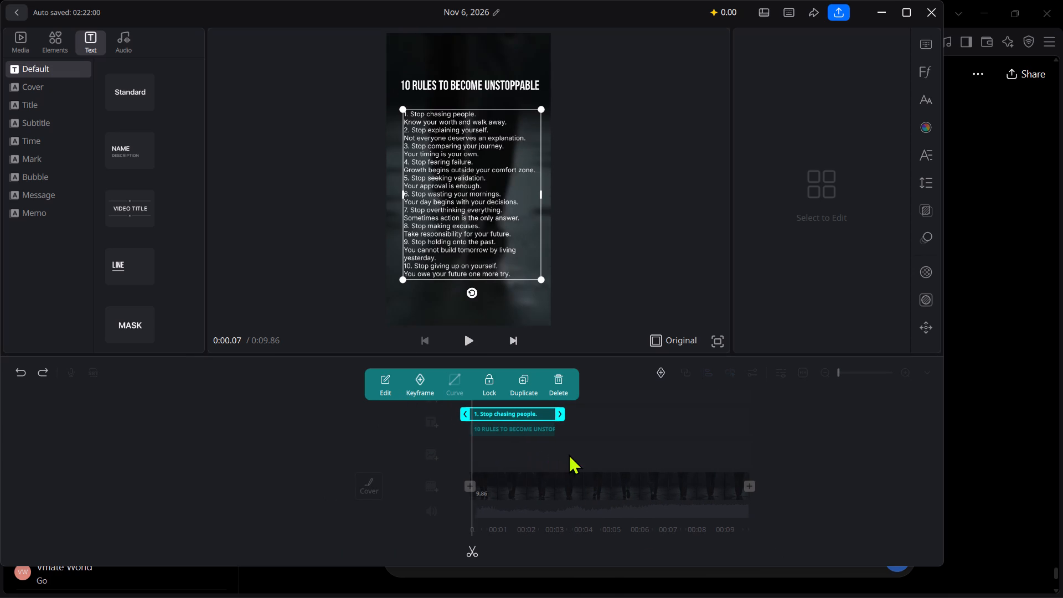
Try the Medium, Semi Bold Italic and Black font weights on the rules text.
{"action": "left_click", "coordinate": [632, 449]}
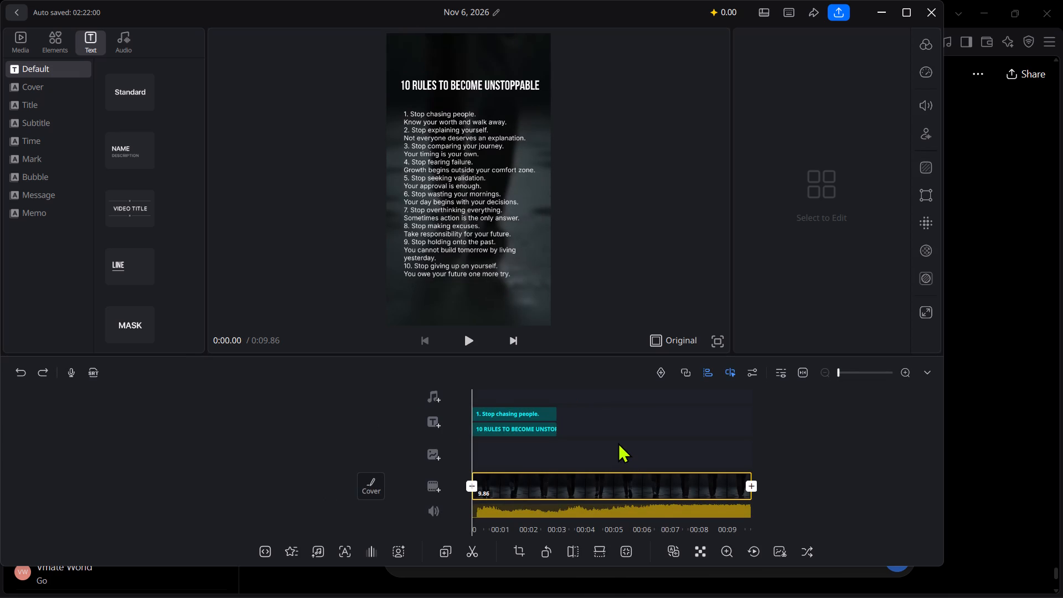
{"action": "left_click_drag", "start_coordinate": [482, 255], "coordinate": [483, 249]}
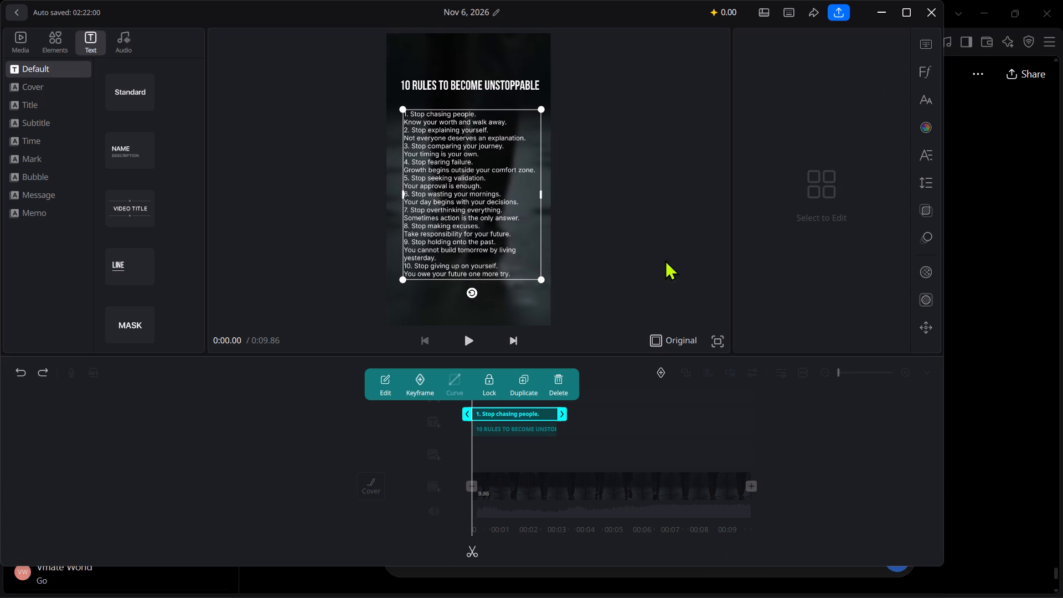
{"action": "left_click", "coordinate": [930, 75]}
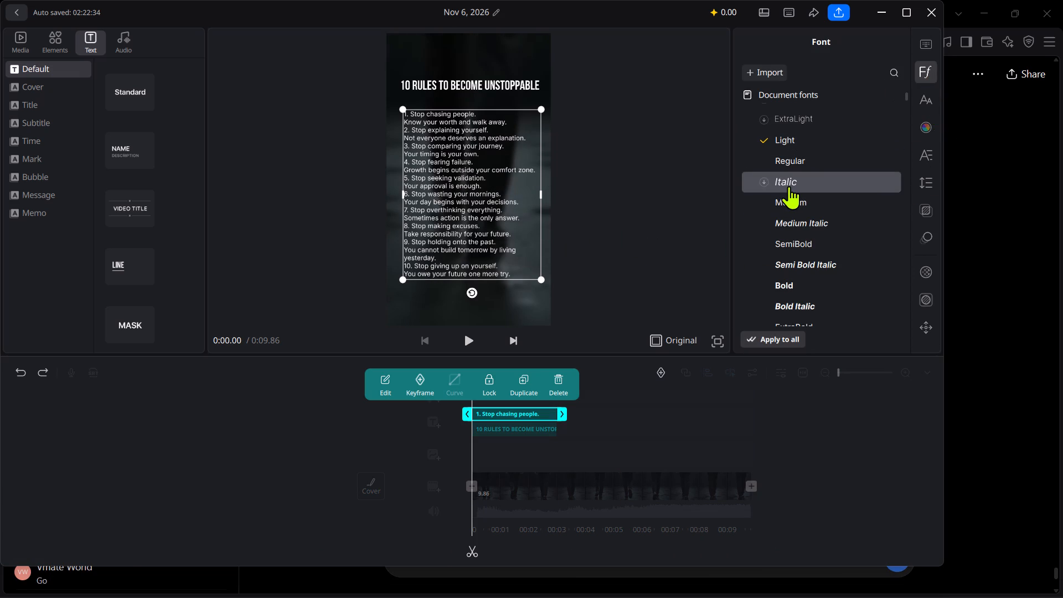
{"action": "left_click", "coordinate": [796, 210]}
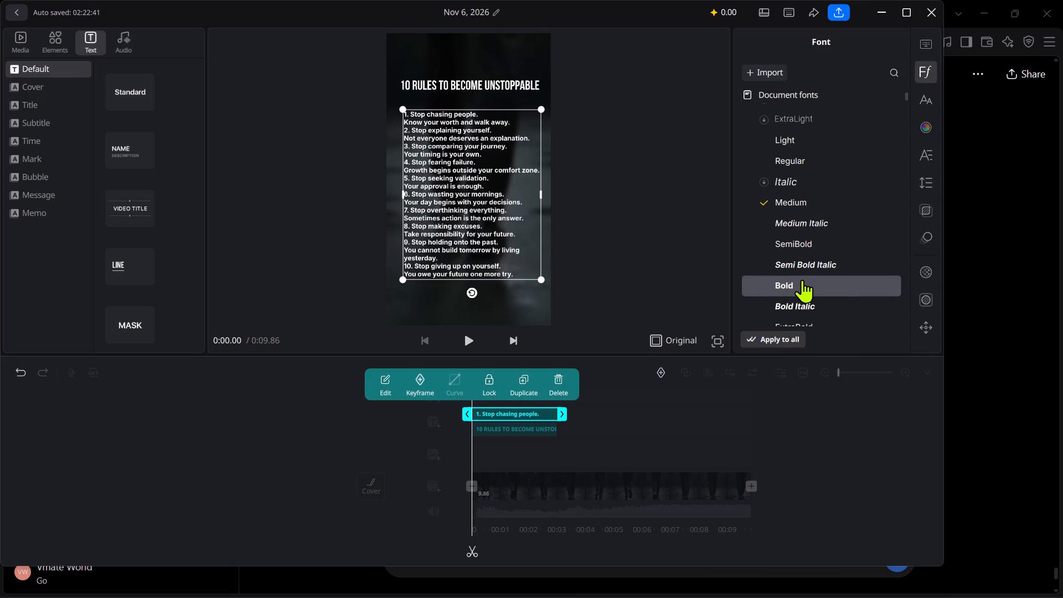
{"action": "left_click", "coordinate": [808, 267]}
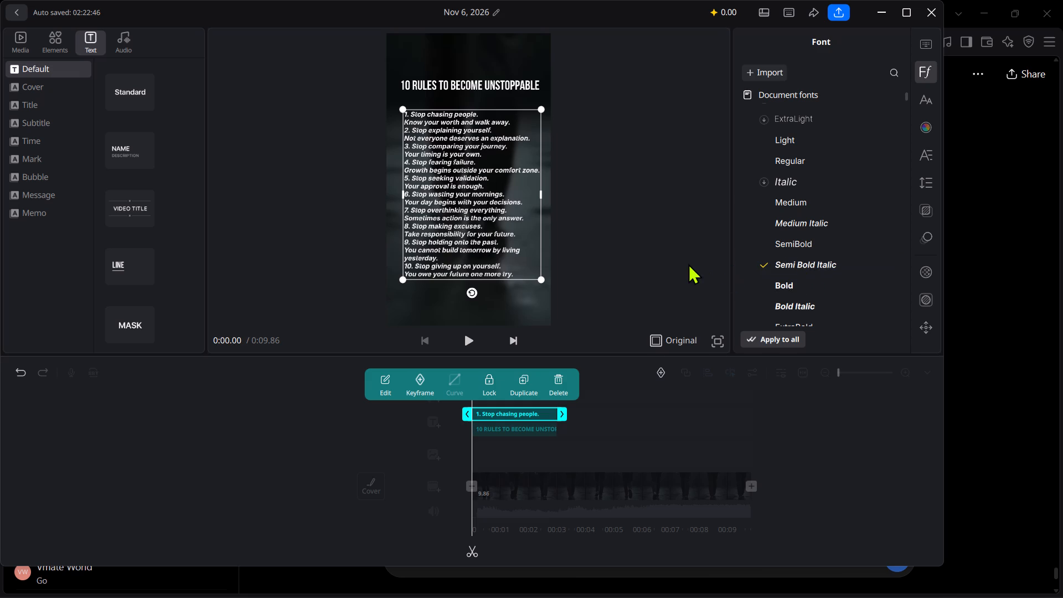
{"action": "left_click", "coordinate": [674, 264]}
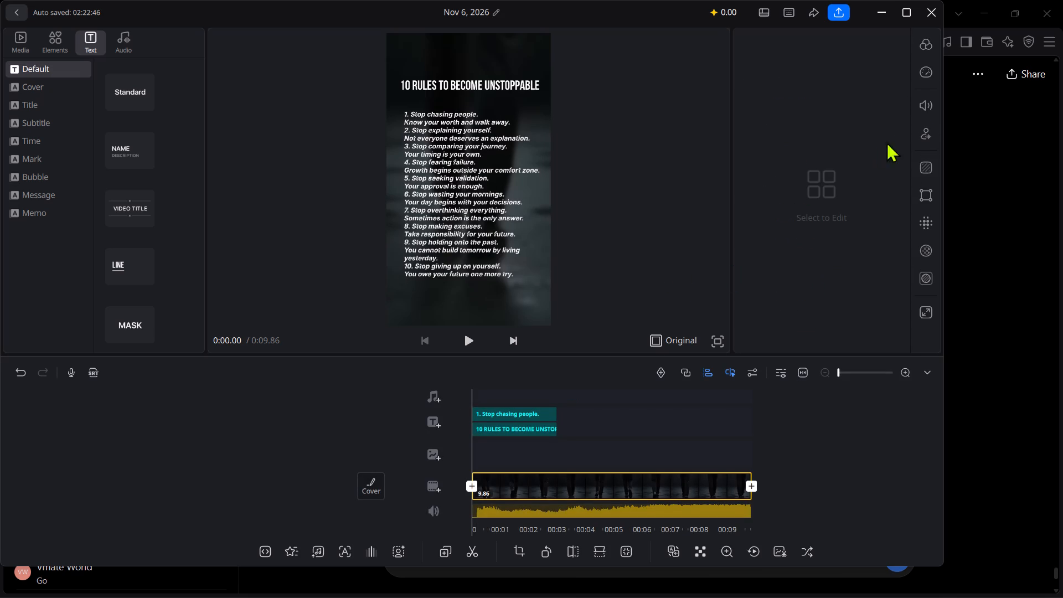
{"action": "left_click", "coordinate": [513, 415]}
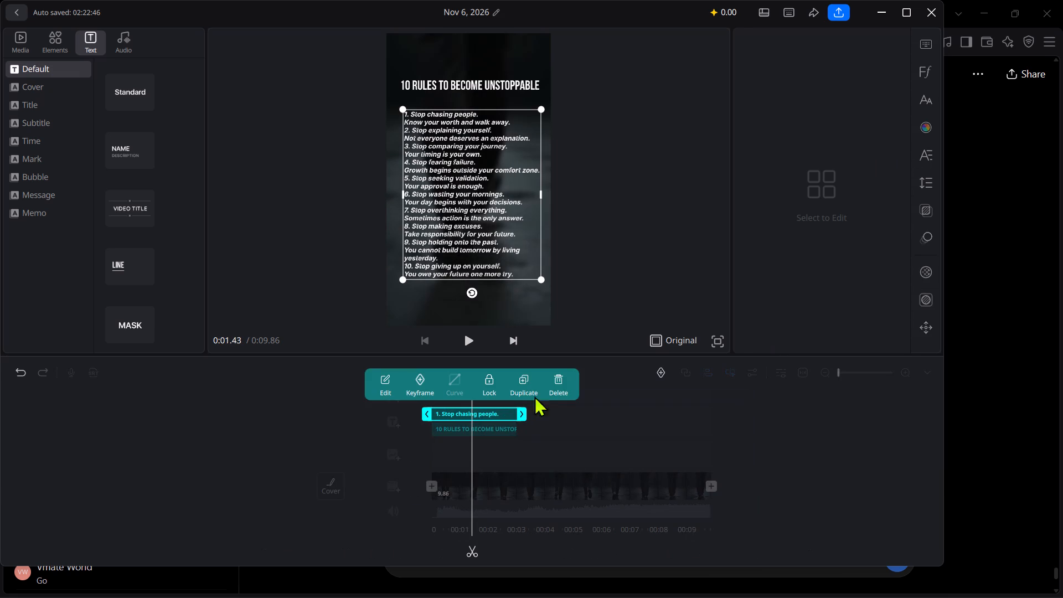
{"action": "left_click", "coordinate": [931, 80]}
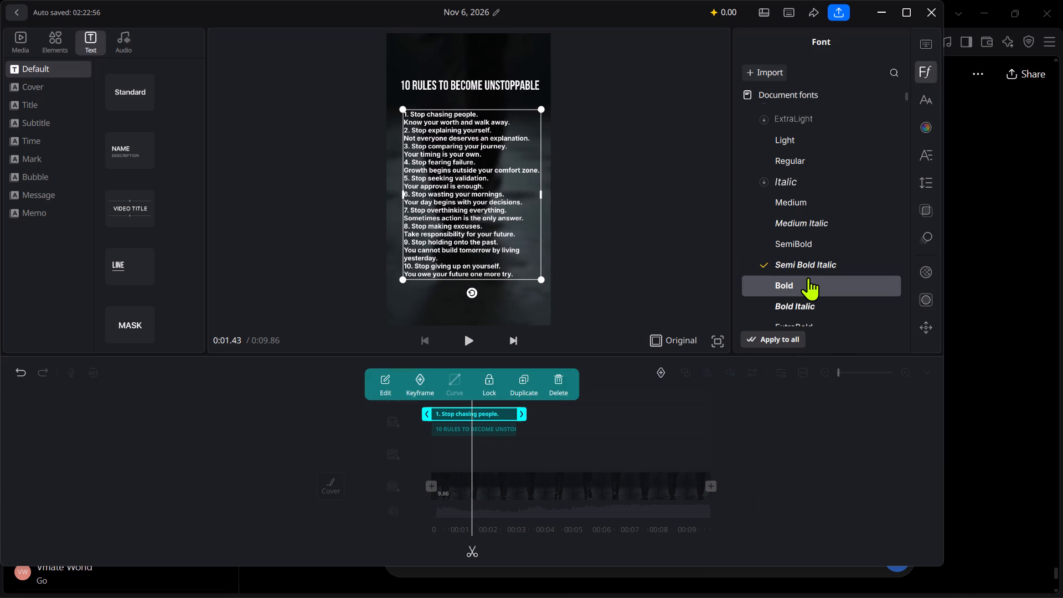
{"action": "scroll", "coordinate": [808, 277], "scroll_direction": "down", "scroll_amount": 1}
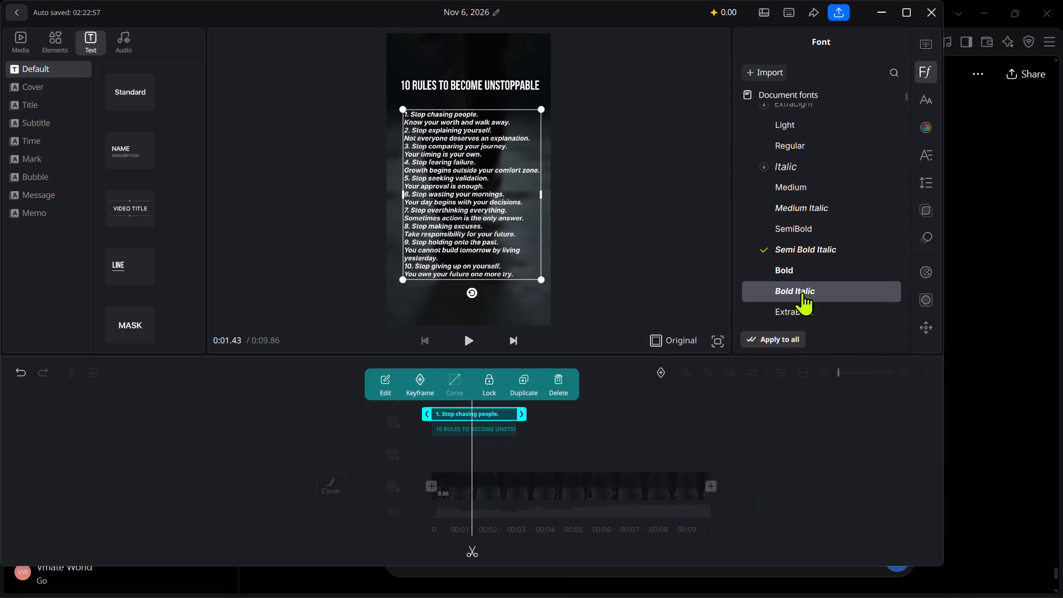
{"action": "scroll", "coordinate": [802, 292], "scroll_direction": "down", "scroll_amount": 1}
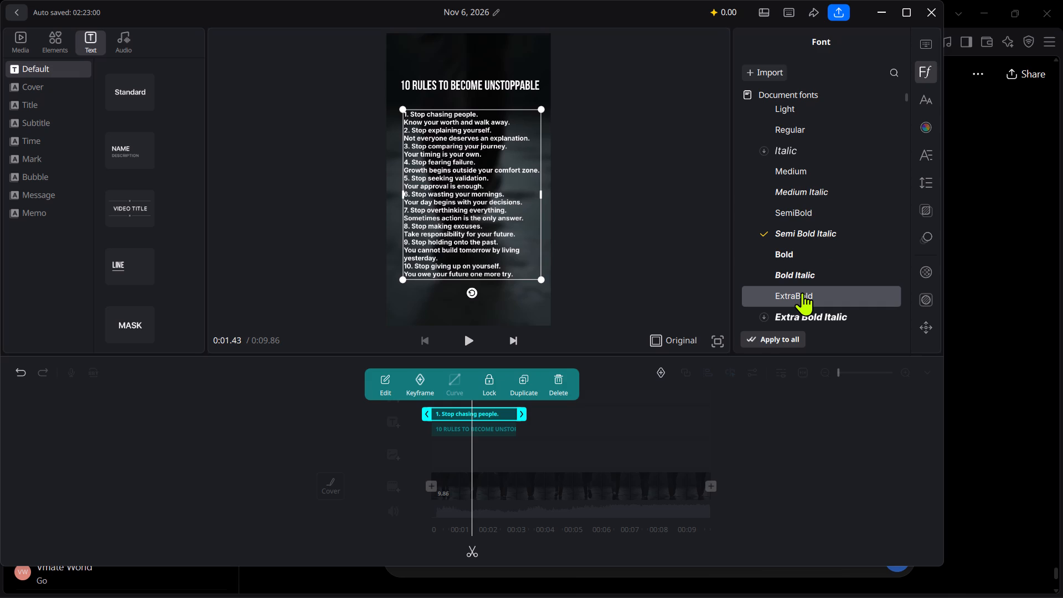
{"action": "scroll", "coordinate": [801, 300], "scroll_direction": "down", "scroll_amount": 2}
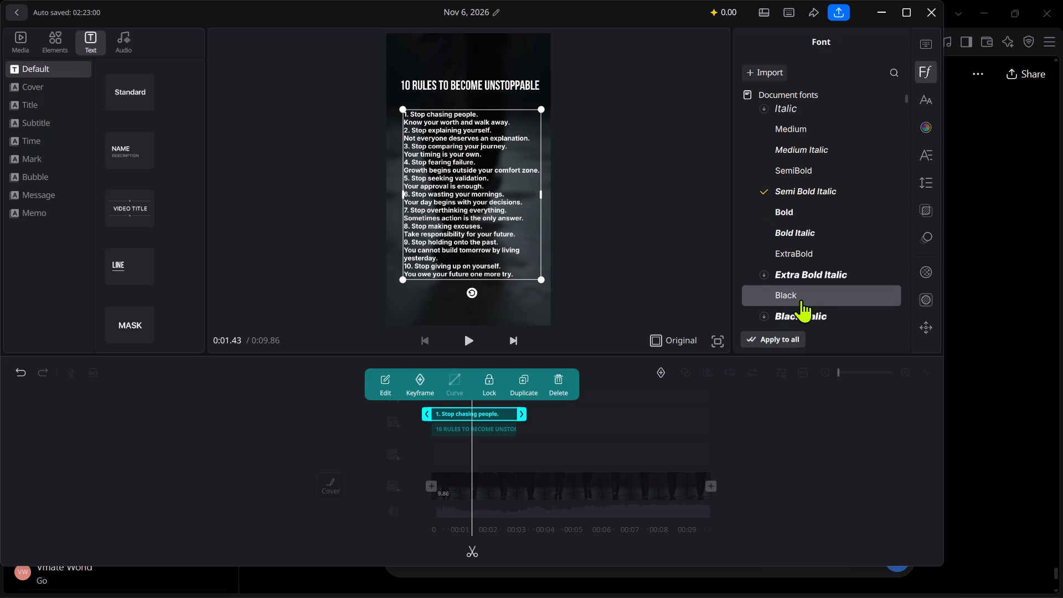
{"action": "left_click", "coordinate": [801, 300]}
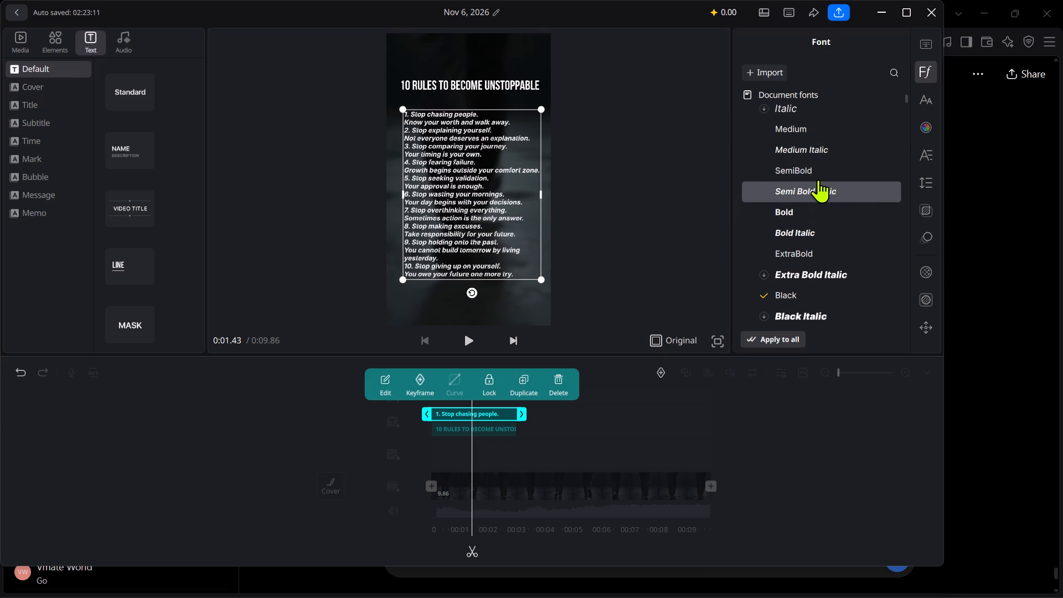
Choose the Medium font weight for the rules text and deselect it.
{"action": "left_click", "coordinate": [806, 133]}
{"action": "left_click", "coordinate": [641, 241]}
Scale up the rules text slightly from its lower corner in the preview.
{"action": "left_click", "coordinate": [460, 233]}
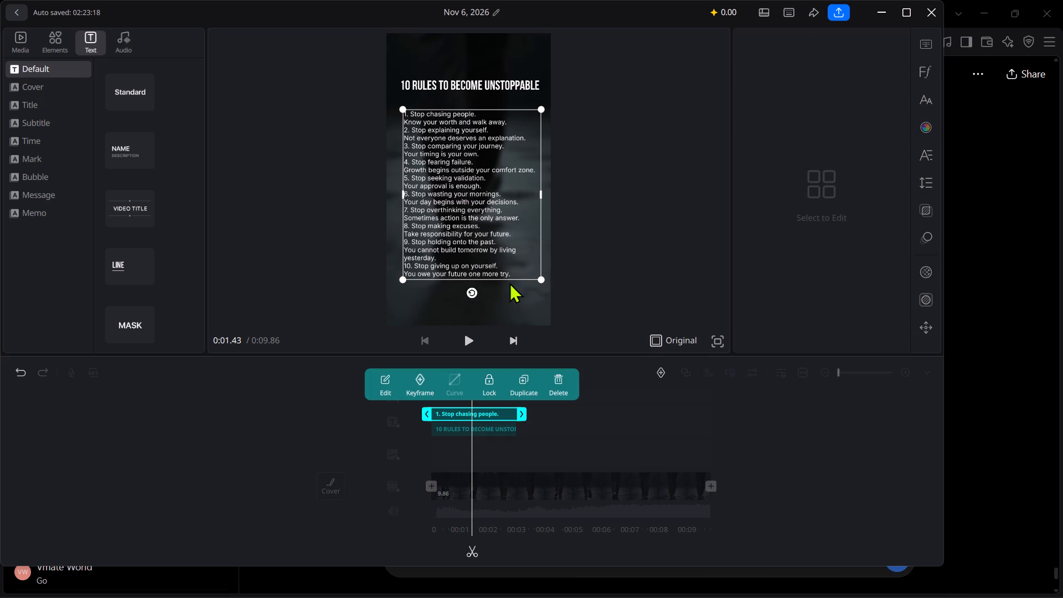
{"action": "left_click_drag", "start_coordinate": [539, 278], "coordinate": [541, 286]}
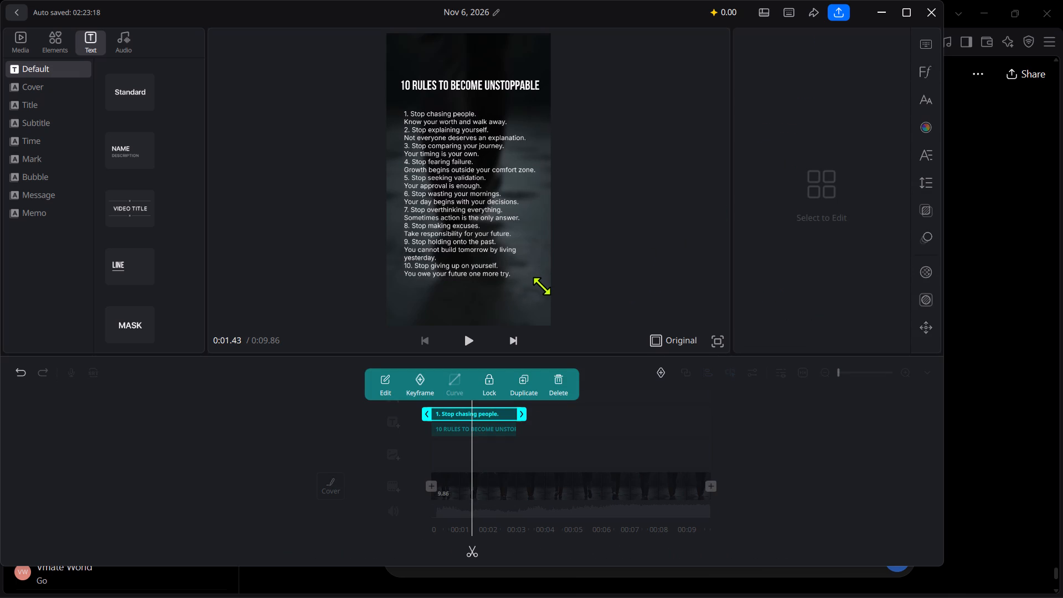
{"action": "left_click_drag", "start_coordinate": [541, 286], "coordinate": [543, 286]}
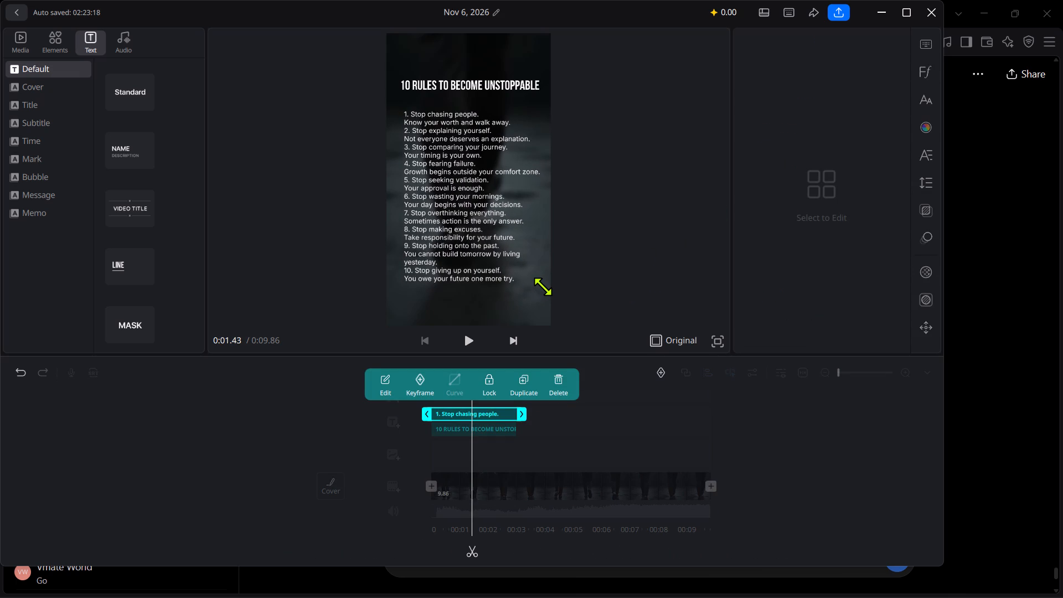
{"action": "left_click_drag", "start_coordinate": [543, 286], "coordinate": [543, 285]}
{"action": "left_click", "coordinate": [602, 275]}
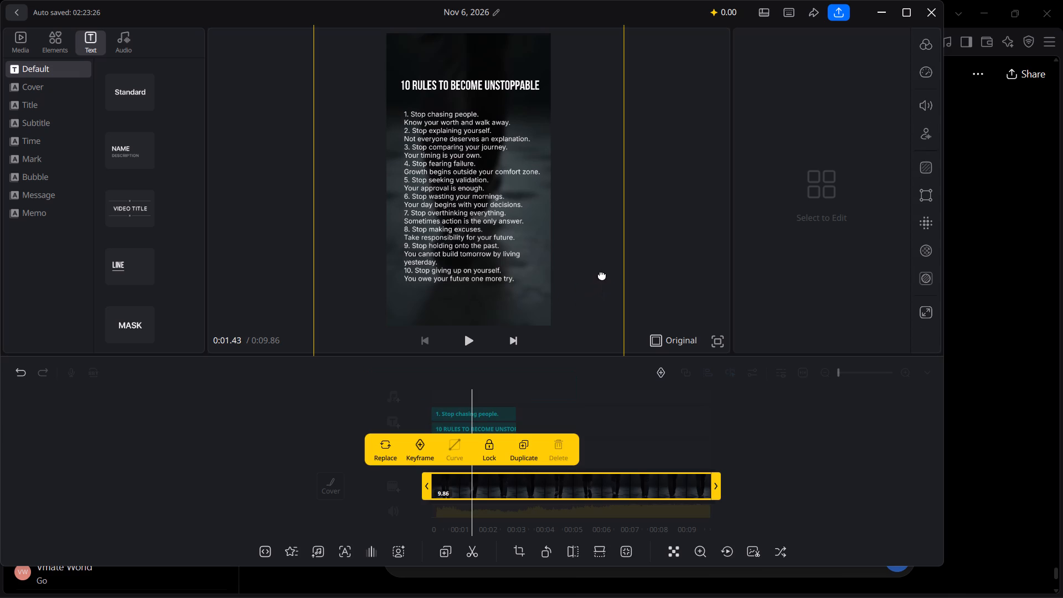
Narrow the rules text box so "zone." in rule 4 wraps onto its own line, and scale the text up slightly.
{"action": "left_click", "coordinate": [499, 246]}
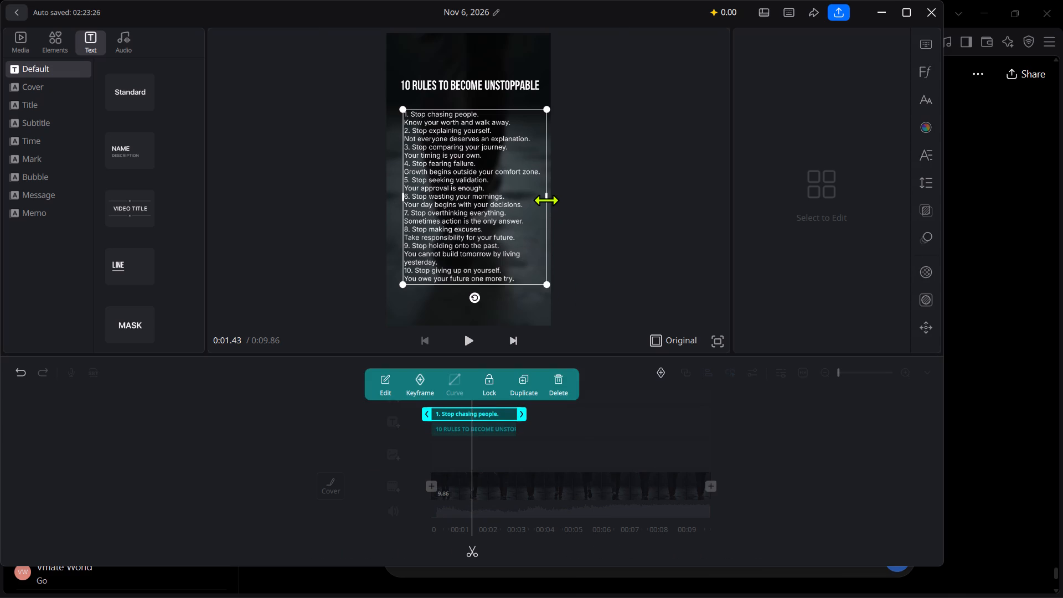
{"action": "left_click_drag", "start_coordinate": [548, 194], "coordinate": [534, 198]}
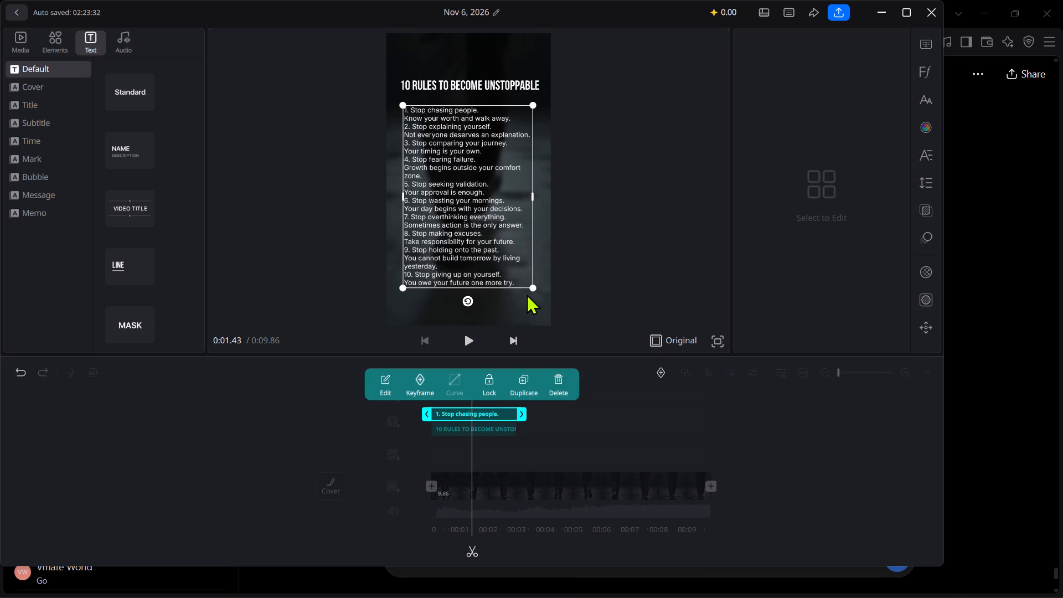
{"action": "left_click_drag", "start_coordinate": [530, 290], "coordinate": [536, 298]}
{"action": "left_click", "coordinate": [612, 279]}
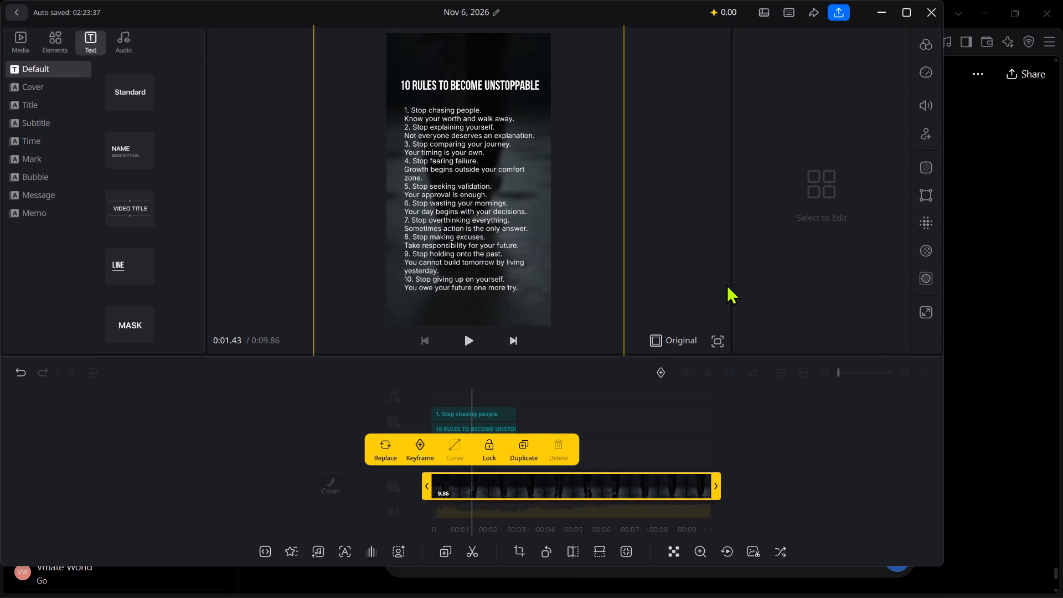
{"action": "left_click", "coordinate": [718, 287]}
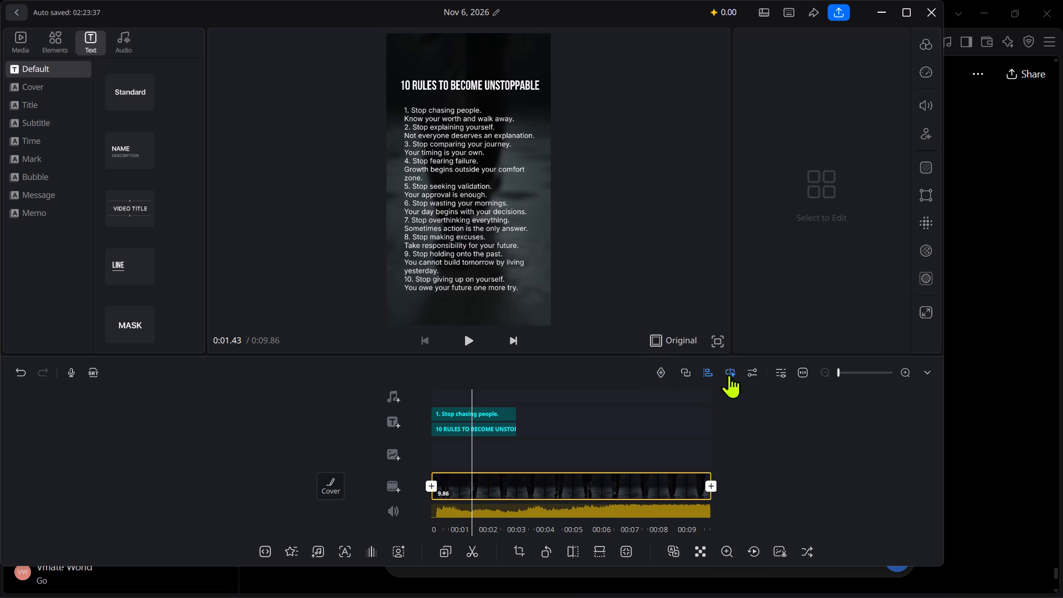
Extend the rules text clip to the end of the background video, for a duration of 9.86 s.
{"action": "left_click", "coordinate": [504, 411]}
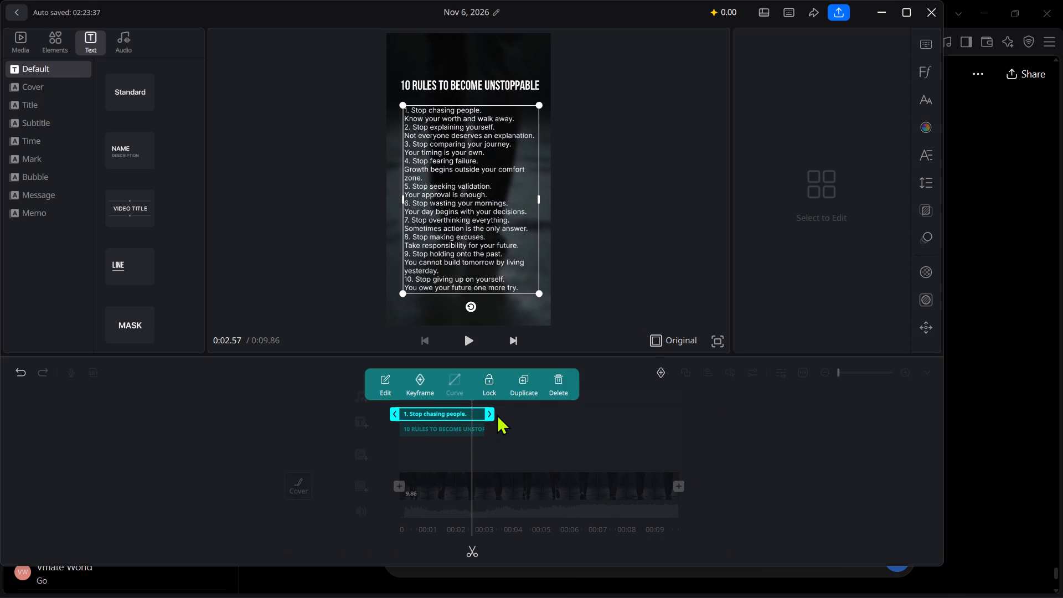
{"action": "left_click_drag", "start_coordinate": [486, 414], "coordinate": [668, 449]}
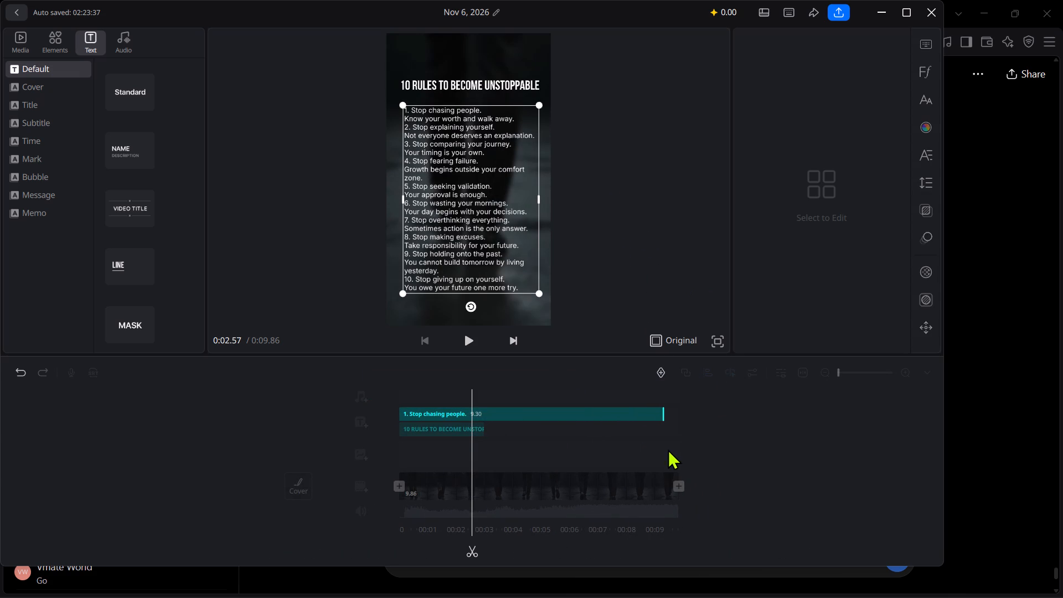
{"action": "left_click_drag", "start_coordinate": [668, 449], "coordinate": [677, 451]}
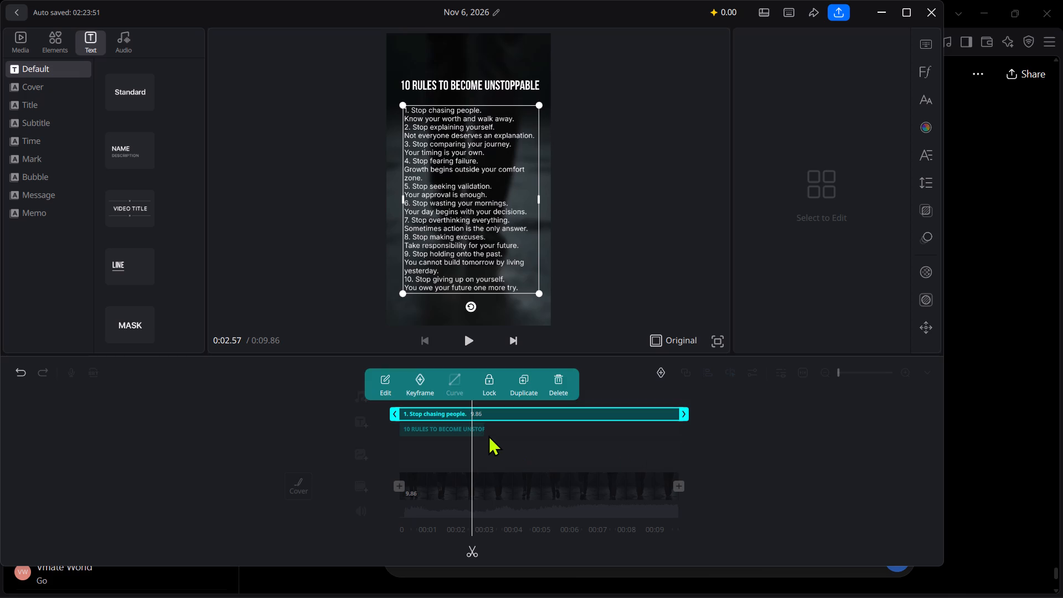
Extend the "10 RULES TO BECOME UNSTOPPABLE" heading clip to 9.86 s, matching the end of the background video.
{"action": "left_click", "coordinate": [478, 432]}
{"action": "left_click_drag", "start_coordinate": [482, 426], "coordinate": [623, 457]}
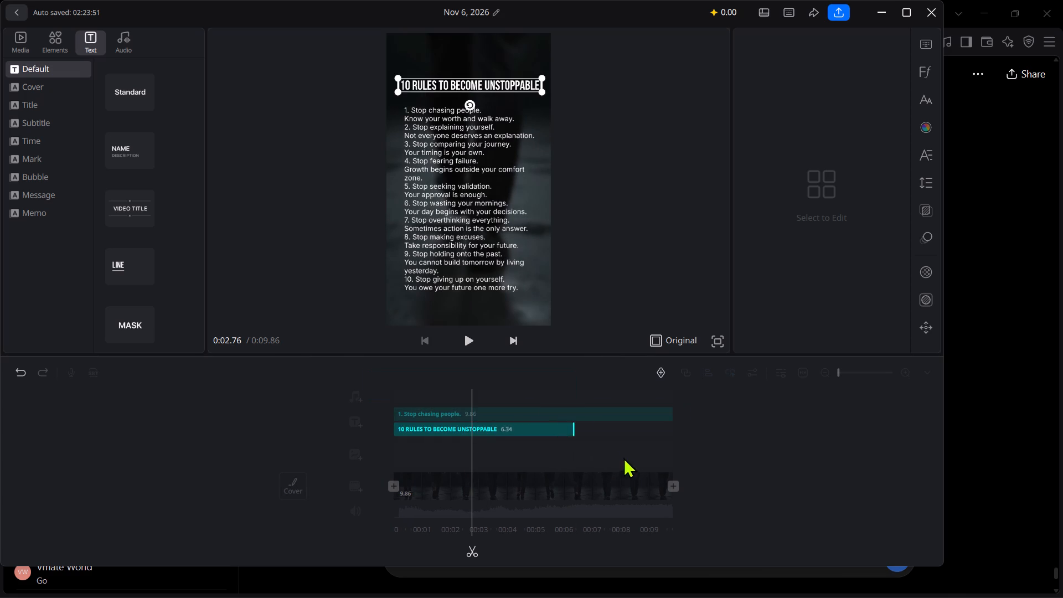
{"action": "left_click_drag", "start_coordinate": [623, 457], "coordinate": [672, 468]}
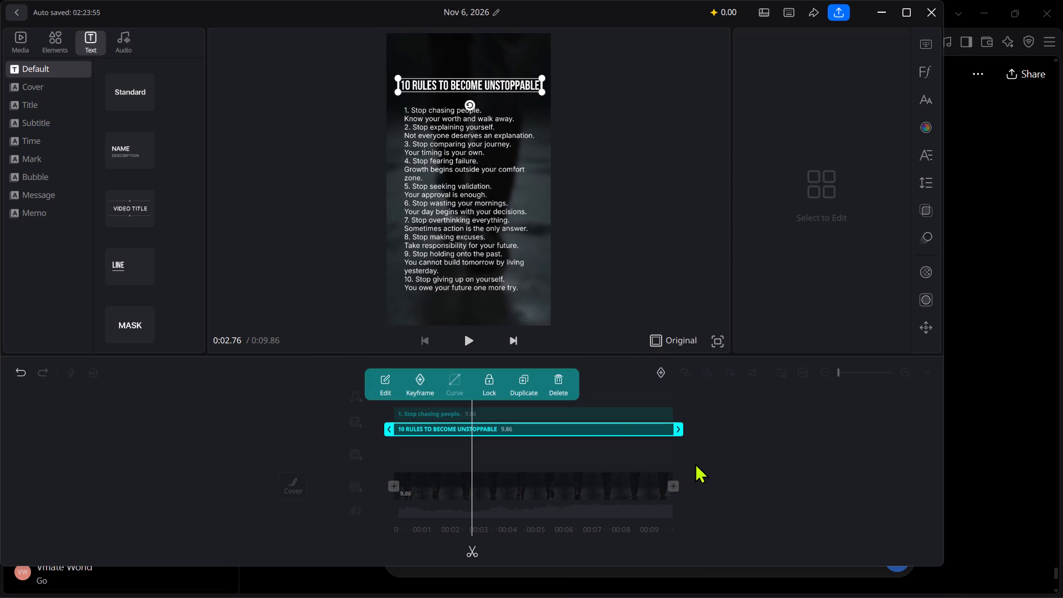
{"action": "left_click", "coordinate": [714, 462]}
Pause the song playing on YouTube in the browser, and preview the VN project from its start to about 0:07.
{"action": "left_click_drag", "start_coordinate": [529, 441], "coordinate": [716, 446]}
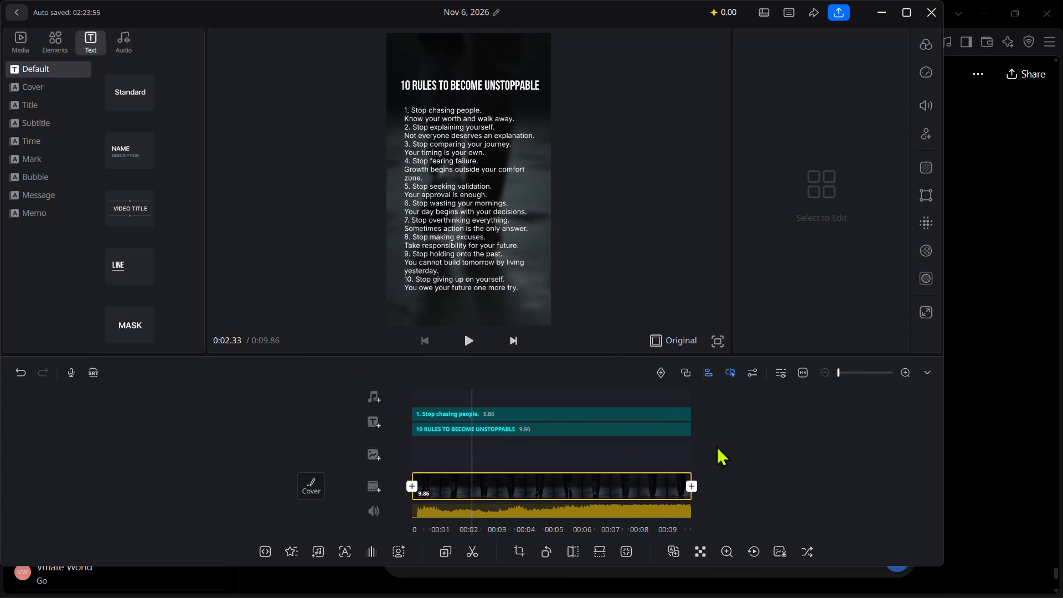
{"action": "left_click_drag", "start_coordinate": [716, 446], "coordinate": [843, 441]}
{"action": "left_click_drag", "start_coordinate": [730, 451], "coordinate": [924, 472]}
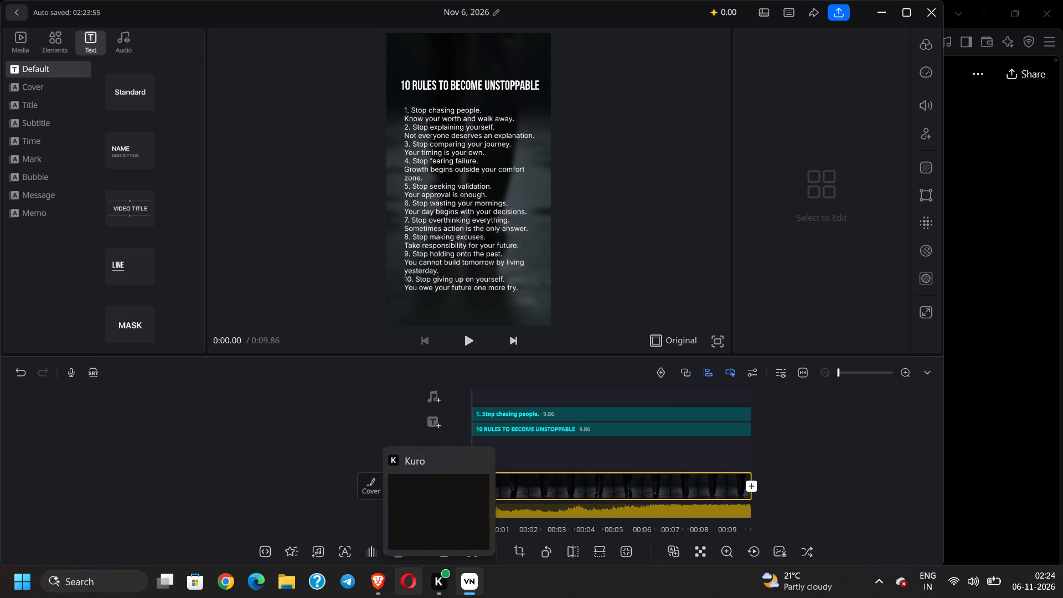
{"action": "left_click", "coordinate": [378, 581]}
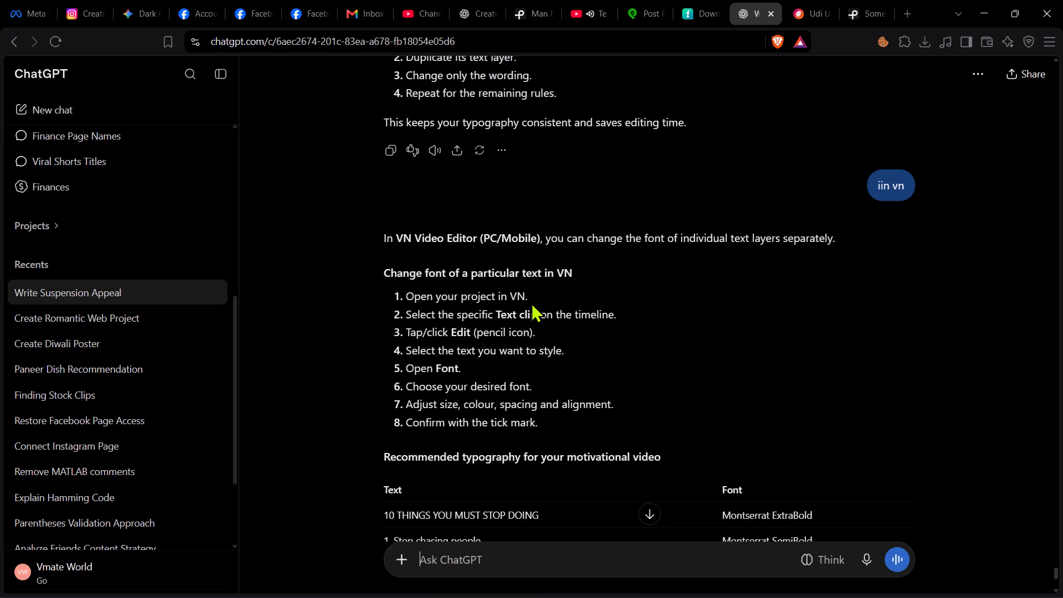
{"action": "left_click", "coordinate": [592, 20]}
{"action": "left_click", "coordinate": [470, 348]}
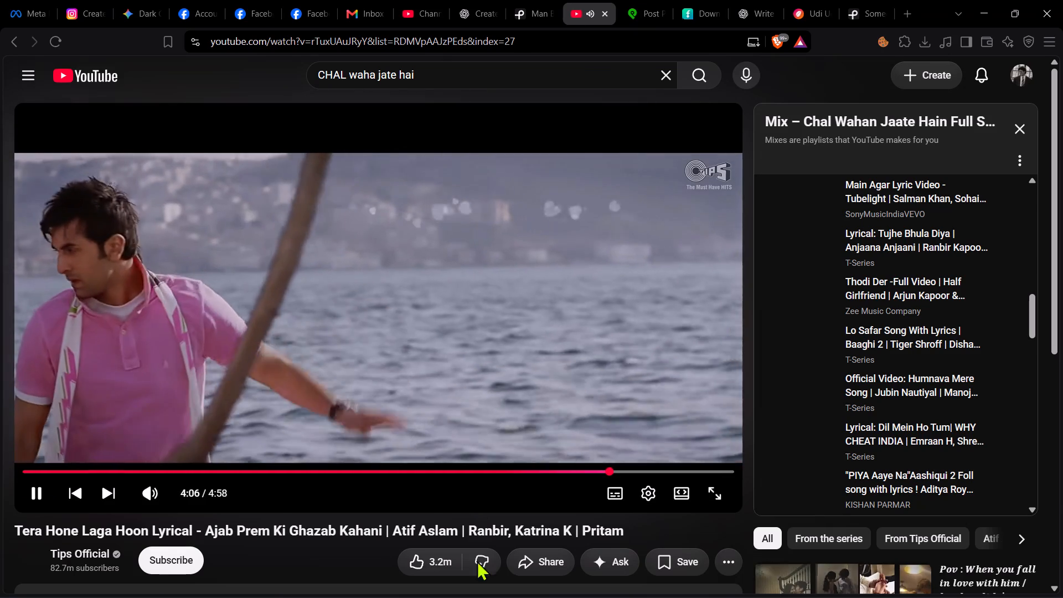
{"action": "left_click", "coordinate": [471, 582]}
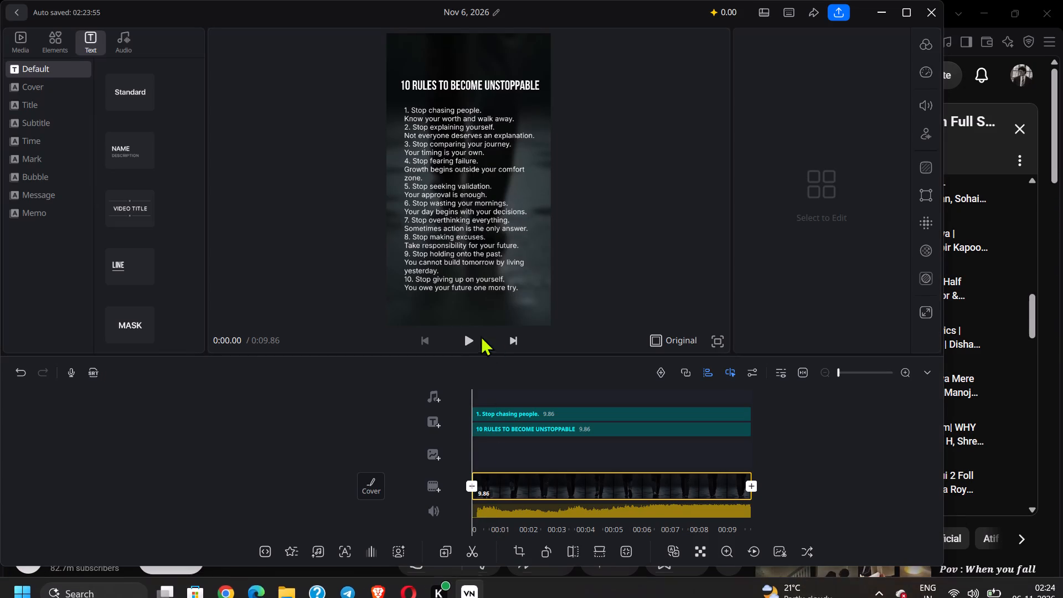
{"action": "left_click", "coordinate": [471, 334]}
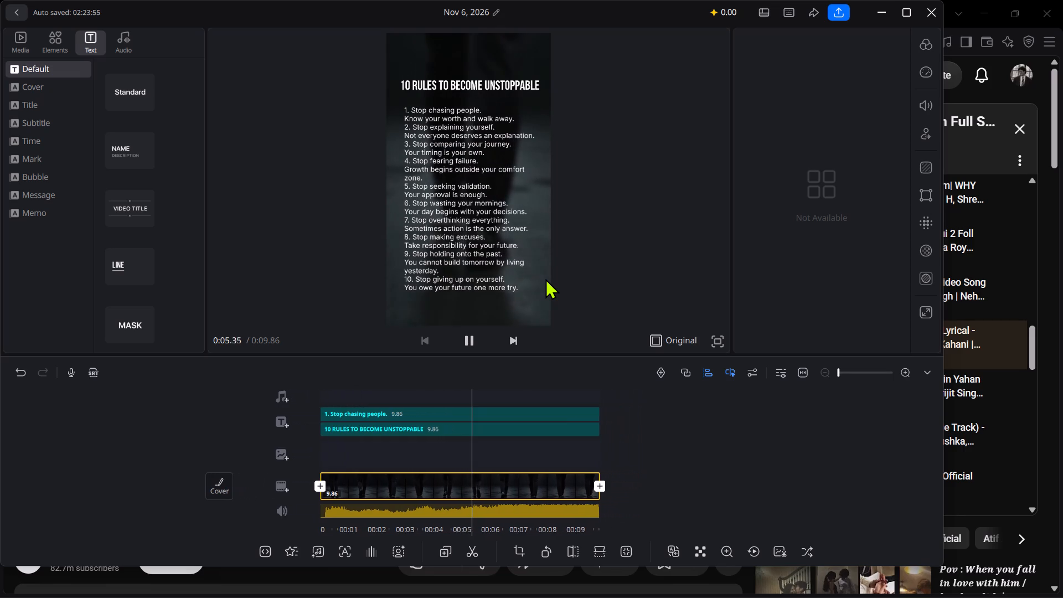
{"action": "left_click", "coordinate": [466, 341]}
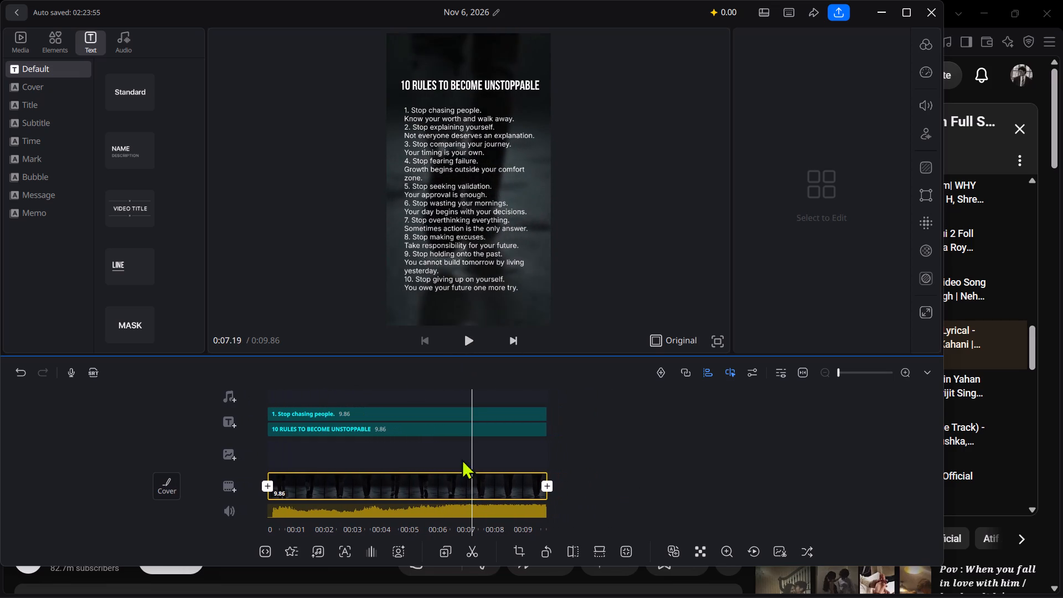
Set the background video clip's Base blur to 15.
{"action": "left_click", "coordinate": [434, 494]}
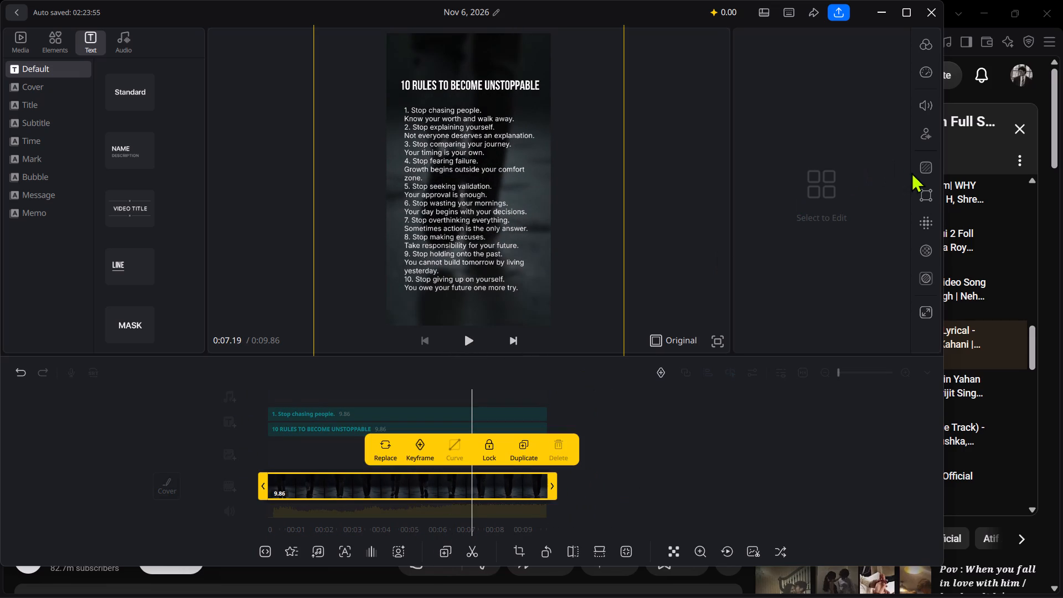
{"action": "left_click", "coordinate": [935, 221]}
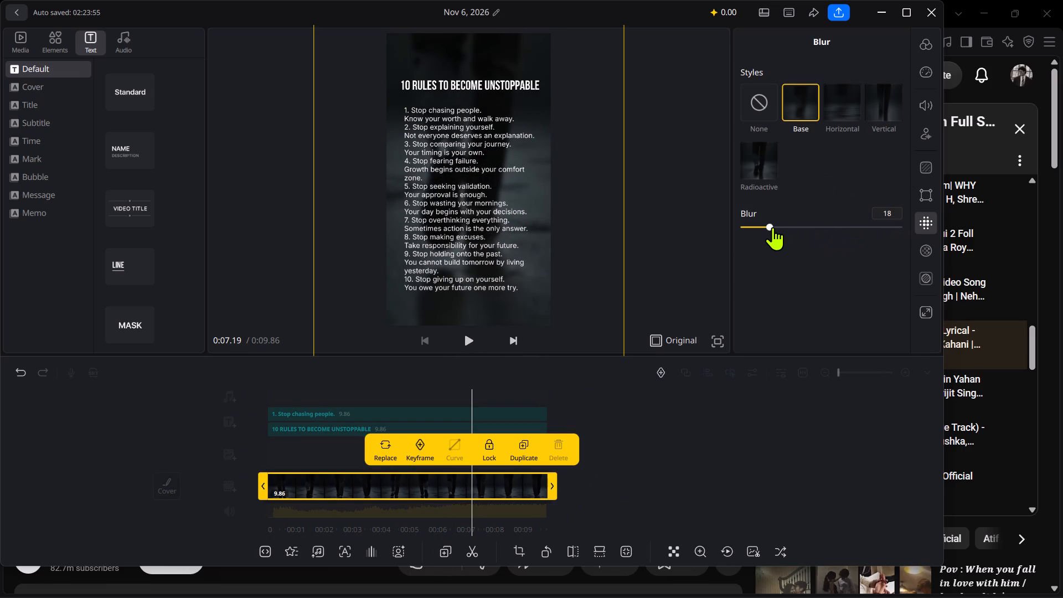
{"action": "left_click", "coordinate": [766, 225]}
{"action": "left_click", "coordinate": [786, 264]}
Preview the blurred video with its heading and rules from the start to about 0:04.
{"action": "left_click", "coordinate": [672, 444]}
{"action": "left_click_drag", "start_coordinate": [439, 415], "coordinate": [821, 413]}
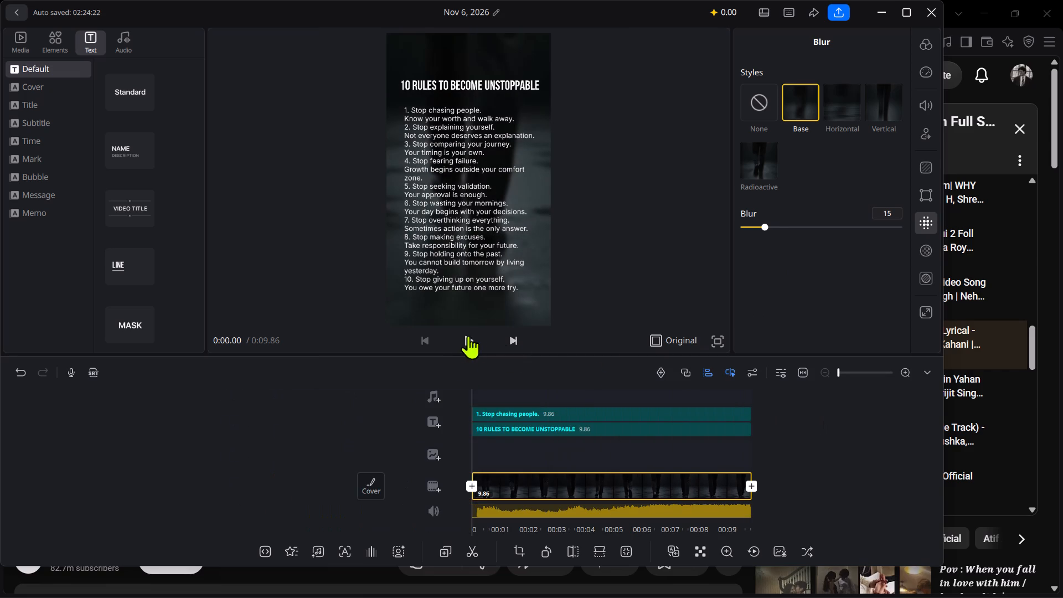
{"action": "left_click", "coordinate": [464, 342]}
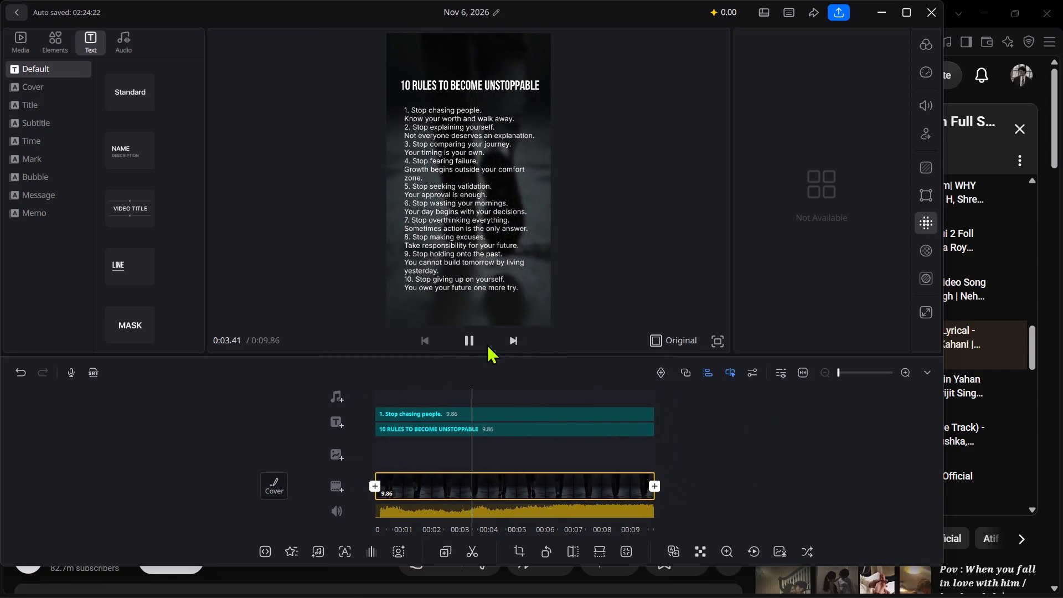
{"action": "left_click", "coordinate": [473, 344]}
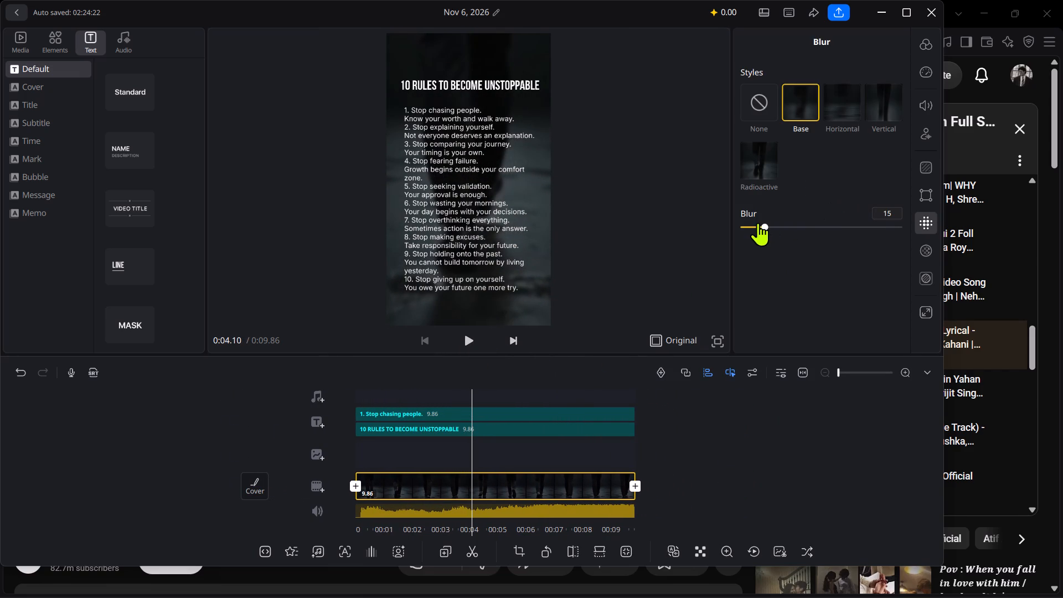
Reduce the background video clip's Base blur to 10.
{"action": "left_click", "coordinate": [758, 223]}
{"action": "left_click", "coordinate": [679, 417]}
Preview the video with the adjusted background blur from near its start to about 0:05.
{"action": "left_click_drag", "start_coordinate": [592, 427], "coordinate": [998, 431]}
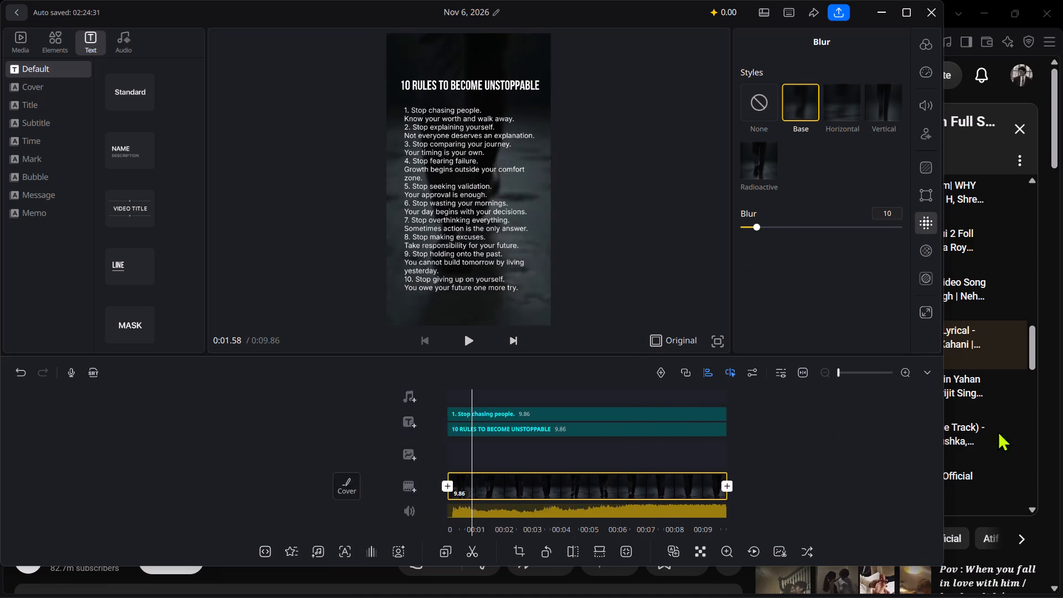
{"action": "left_click_drag", "start_coordinate": [998, 431], "coordinate": [1010, 431]}
{"action": "left_click", "coordinate": [479, 346]}
{"action": "left_click", "coordinate": [325, 387]}
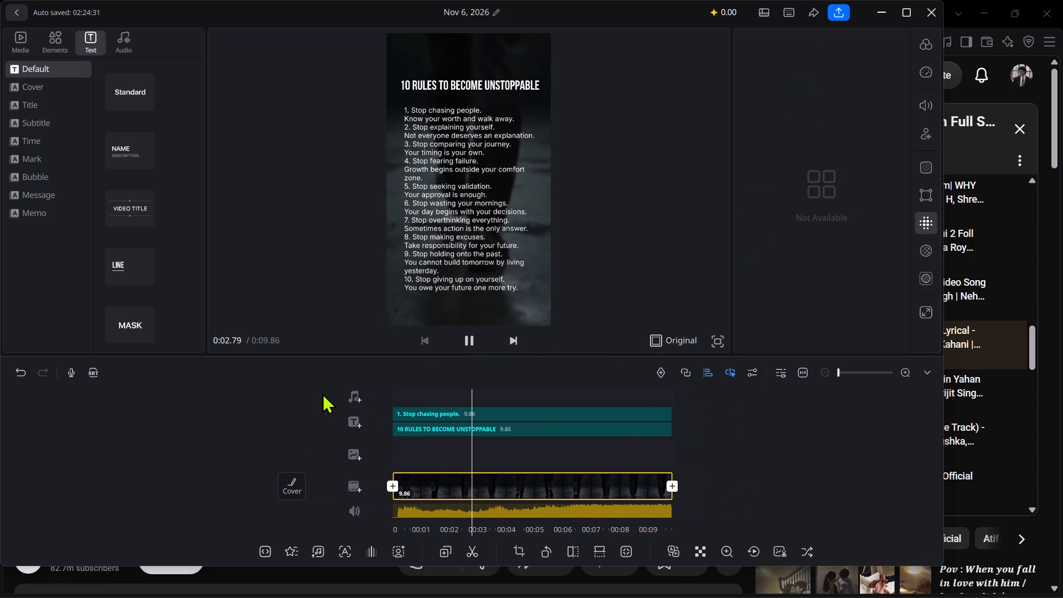
{"action": "left_click", "coordinate": [478, 343]}
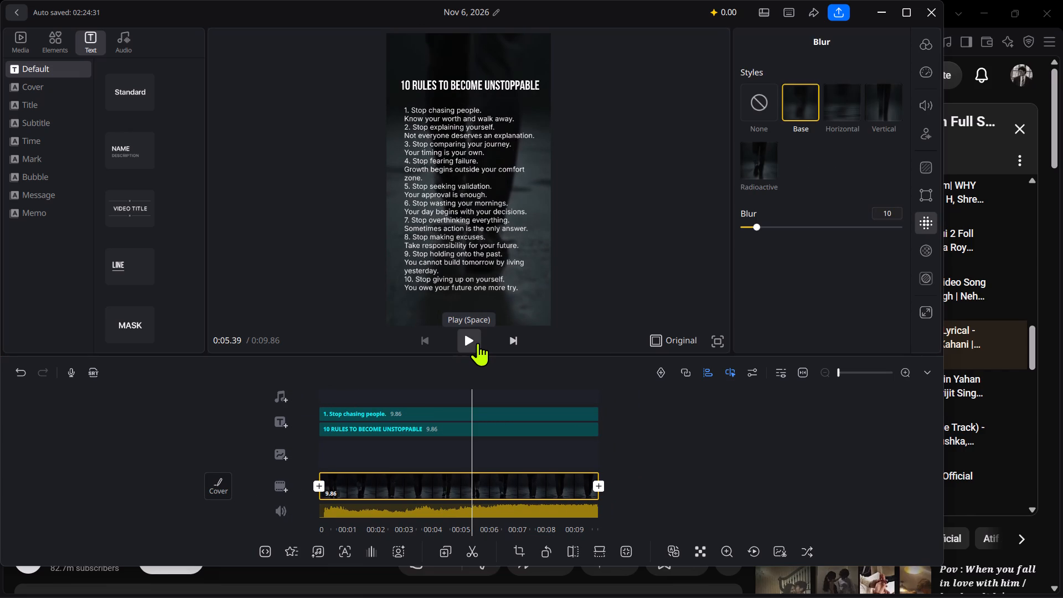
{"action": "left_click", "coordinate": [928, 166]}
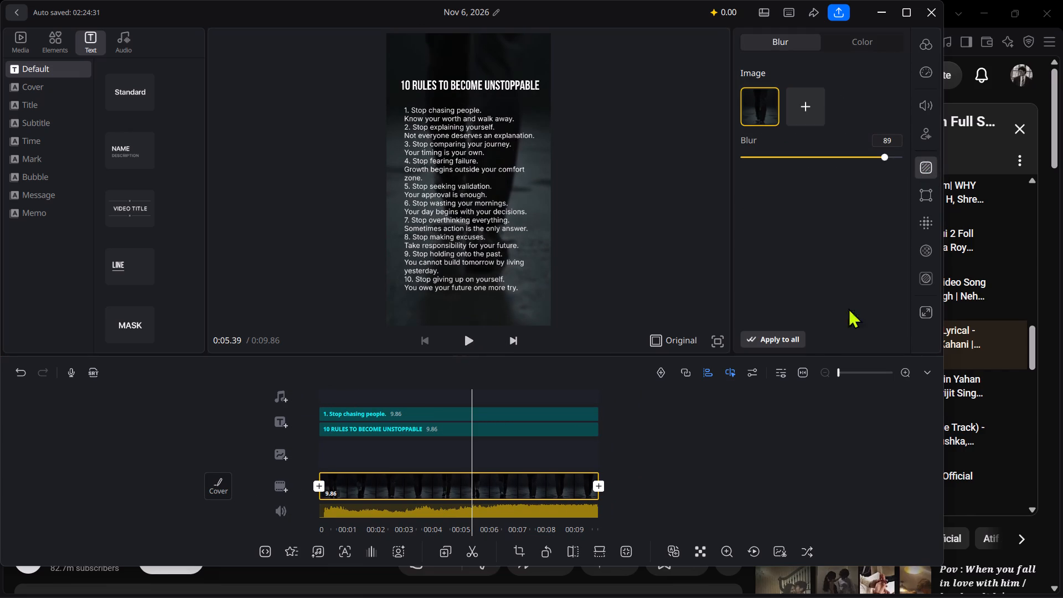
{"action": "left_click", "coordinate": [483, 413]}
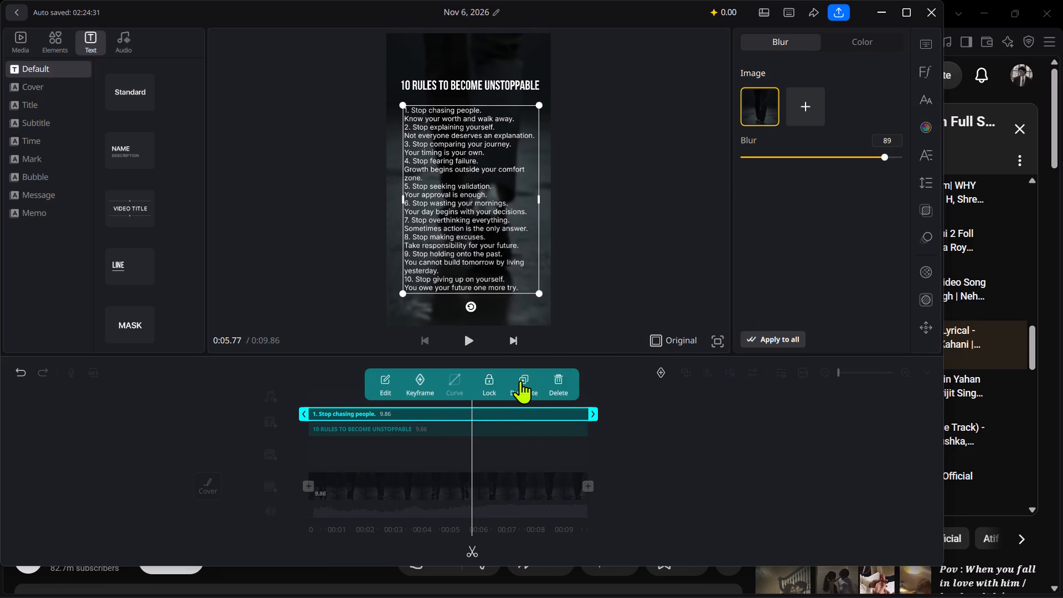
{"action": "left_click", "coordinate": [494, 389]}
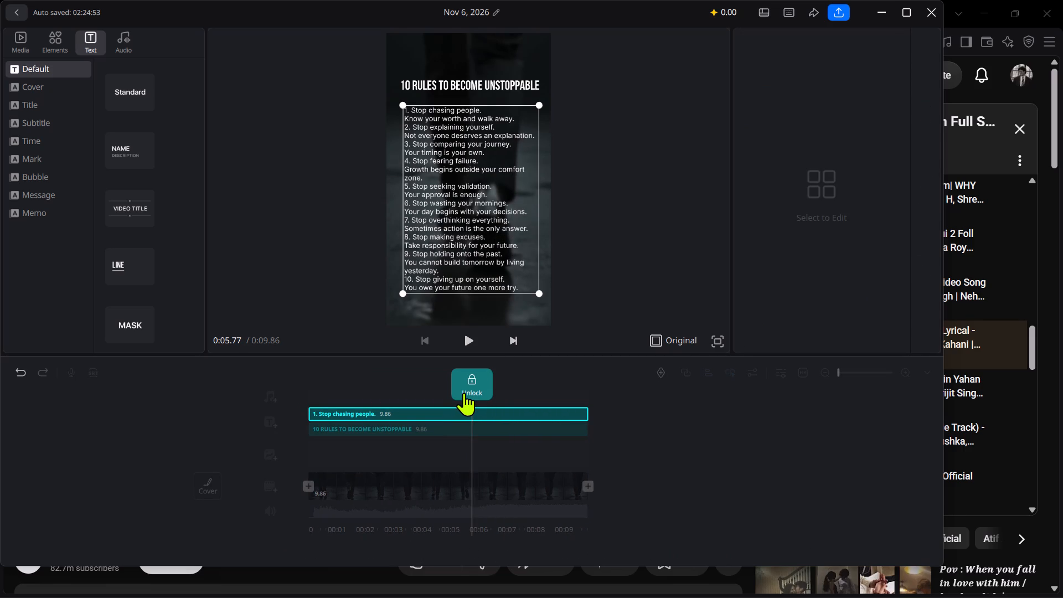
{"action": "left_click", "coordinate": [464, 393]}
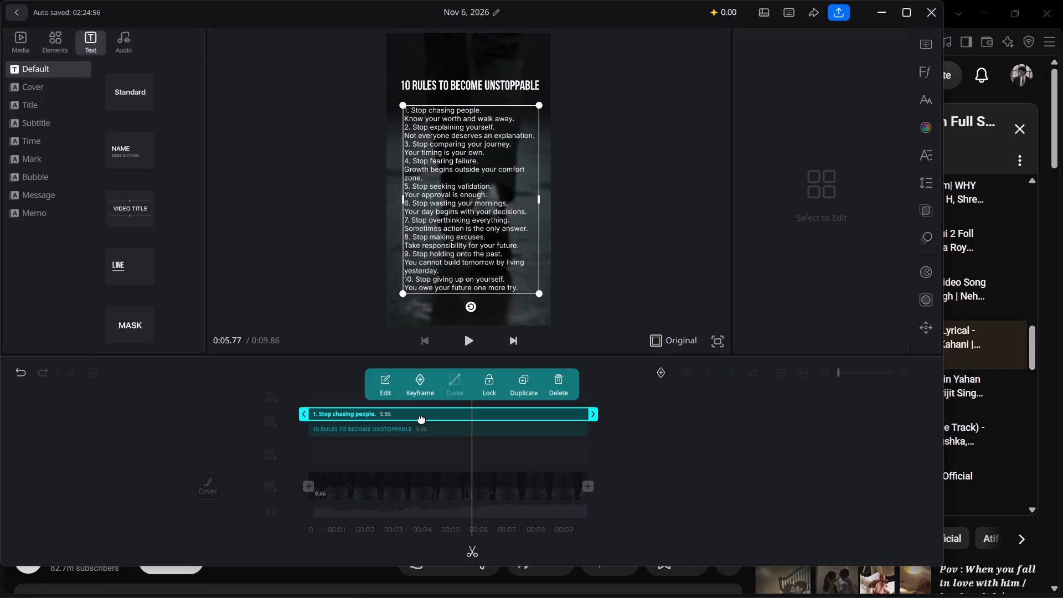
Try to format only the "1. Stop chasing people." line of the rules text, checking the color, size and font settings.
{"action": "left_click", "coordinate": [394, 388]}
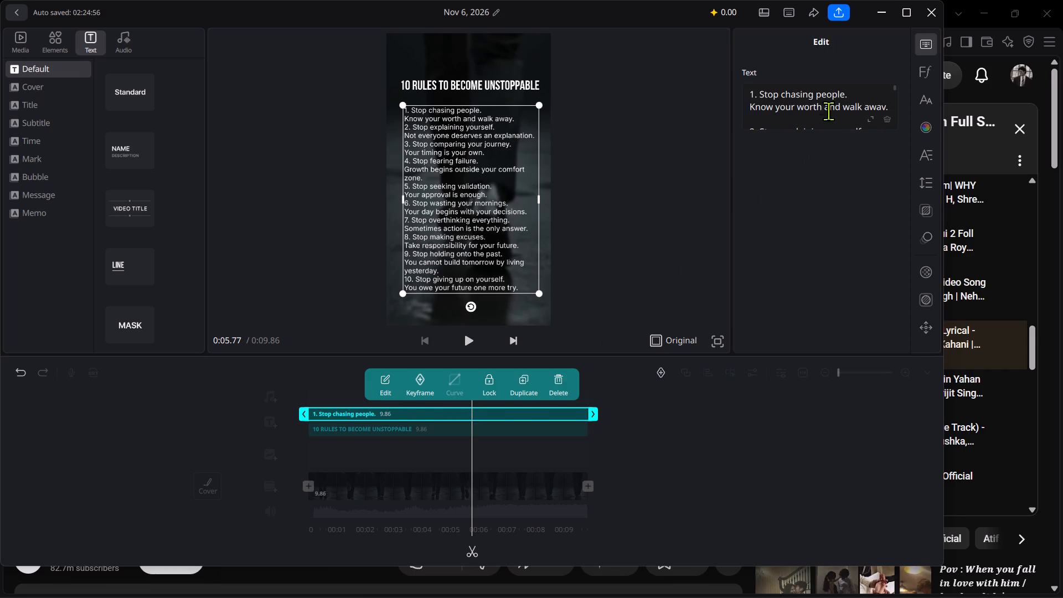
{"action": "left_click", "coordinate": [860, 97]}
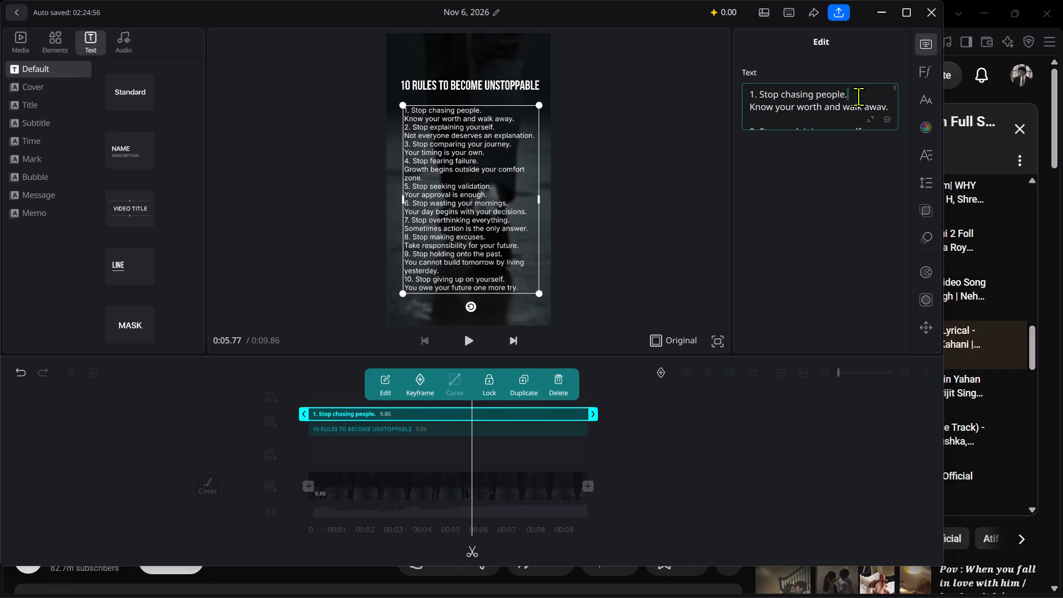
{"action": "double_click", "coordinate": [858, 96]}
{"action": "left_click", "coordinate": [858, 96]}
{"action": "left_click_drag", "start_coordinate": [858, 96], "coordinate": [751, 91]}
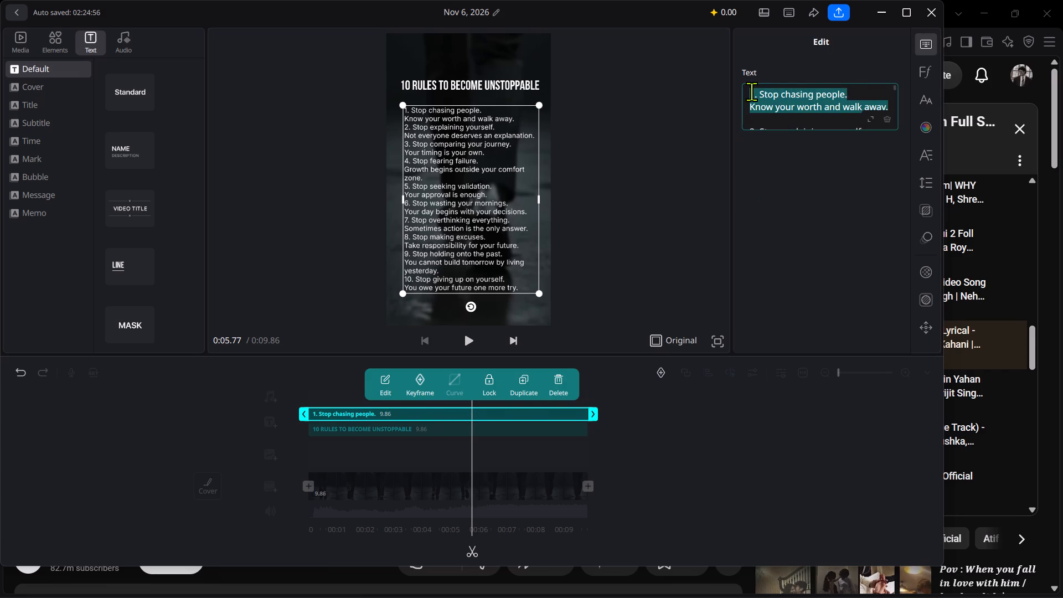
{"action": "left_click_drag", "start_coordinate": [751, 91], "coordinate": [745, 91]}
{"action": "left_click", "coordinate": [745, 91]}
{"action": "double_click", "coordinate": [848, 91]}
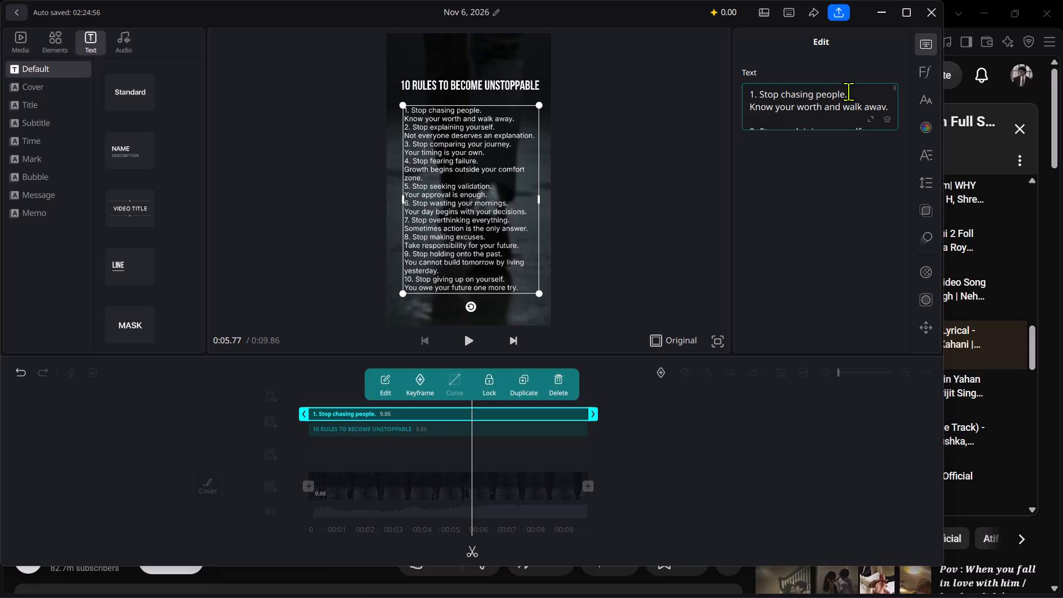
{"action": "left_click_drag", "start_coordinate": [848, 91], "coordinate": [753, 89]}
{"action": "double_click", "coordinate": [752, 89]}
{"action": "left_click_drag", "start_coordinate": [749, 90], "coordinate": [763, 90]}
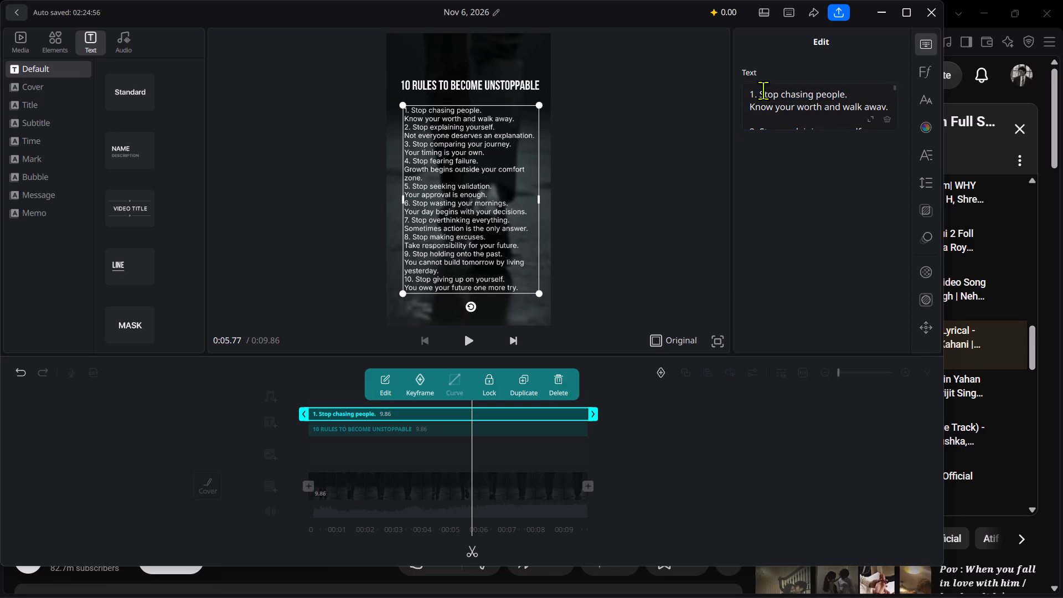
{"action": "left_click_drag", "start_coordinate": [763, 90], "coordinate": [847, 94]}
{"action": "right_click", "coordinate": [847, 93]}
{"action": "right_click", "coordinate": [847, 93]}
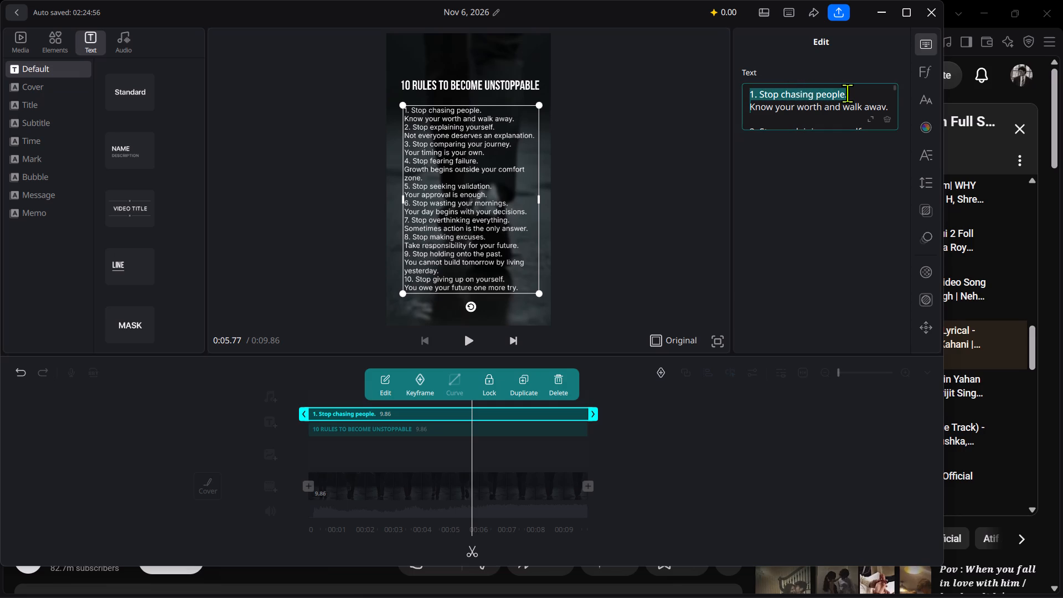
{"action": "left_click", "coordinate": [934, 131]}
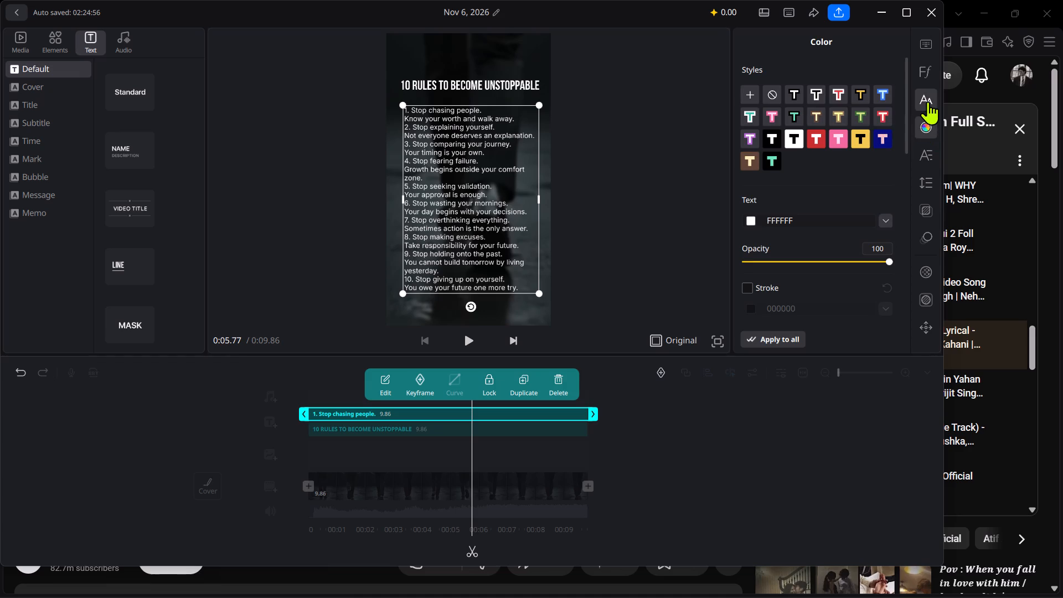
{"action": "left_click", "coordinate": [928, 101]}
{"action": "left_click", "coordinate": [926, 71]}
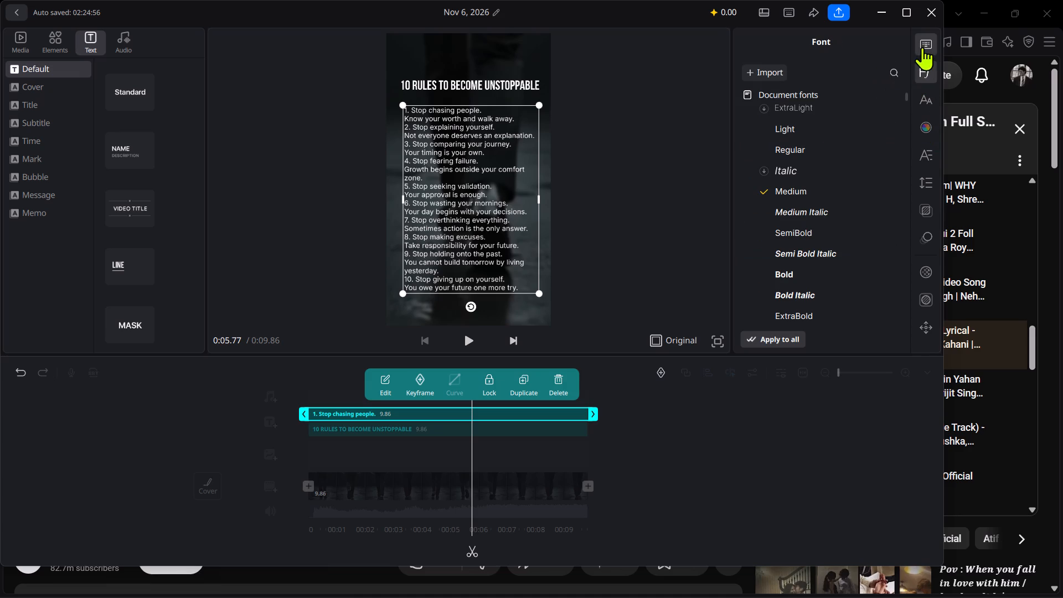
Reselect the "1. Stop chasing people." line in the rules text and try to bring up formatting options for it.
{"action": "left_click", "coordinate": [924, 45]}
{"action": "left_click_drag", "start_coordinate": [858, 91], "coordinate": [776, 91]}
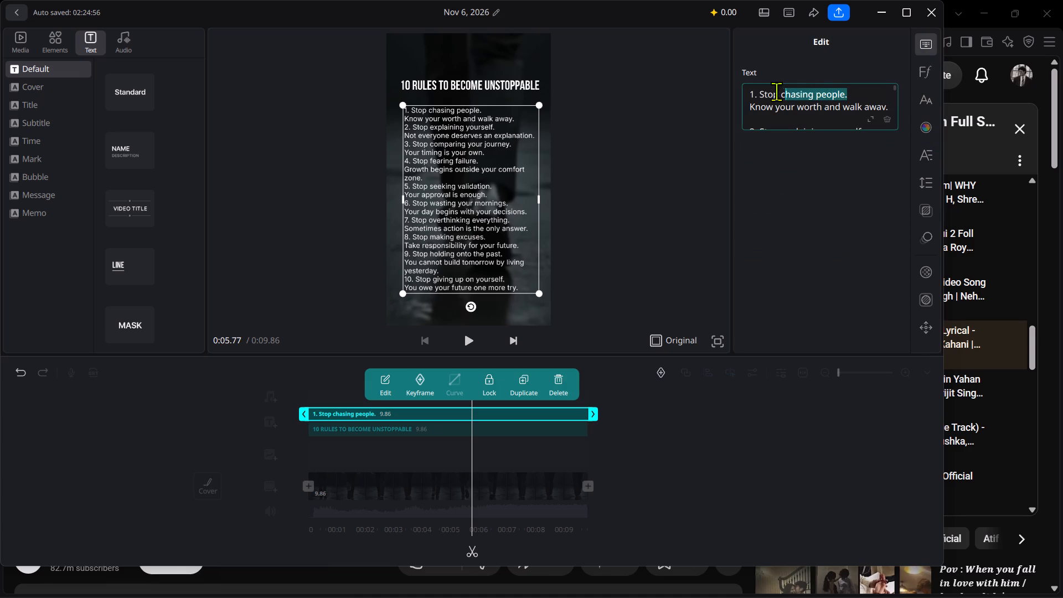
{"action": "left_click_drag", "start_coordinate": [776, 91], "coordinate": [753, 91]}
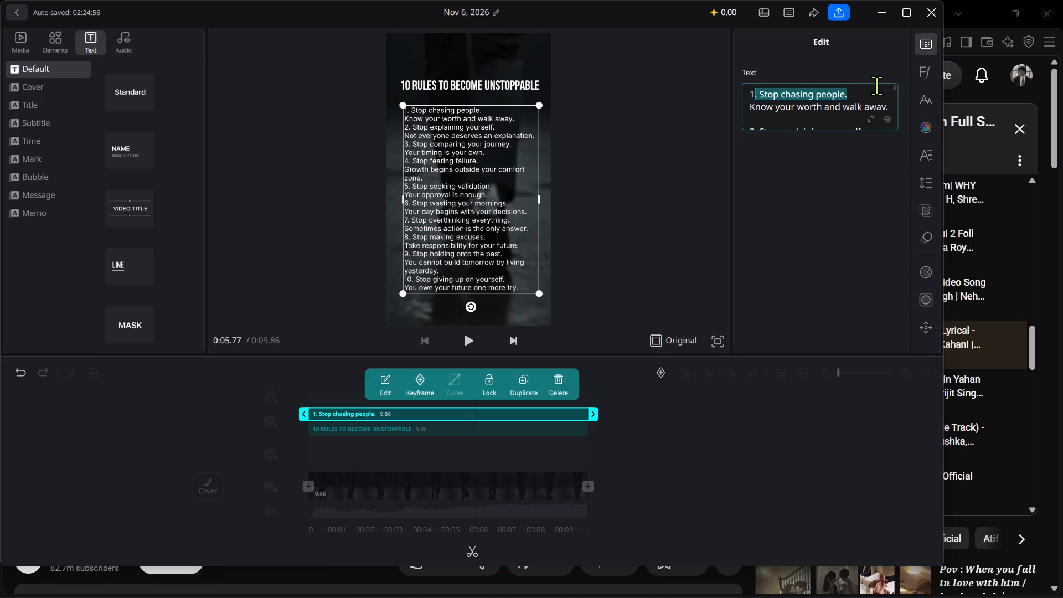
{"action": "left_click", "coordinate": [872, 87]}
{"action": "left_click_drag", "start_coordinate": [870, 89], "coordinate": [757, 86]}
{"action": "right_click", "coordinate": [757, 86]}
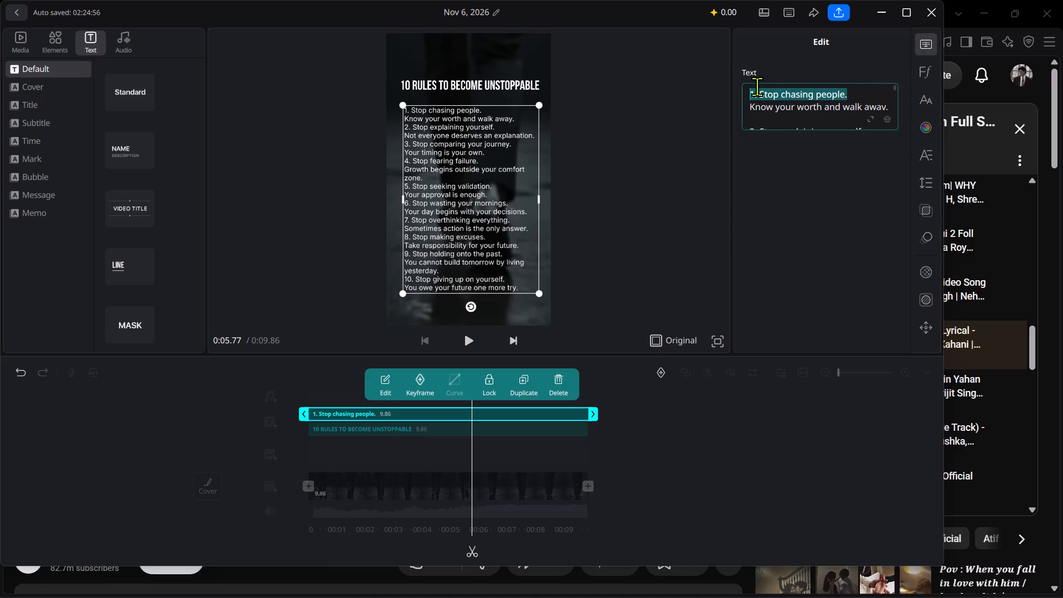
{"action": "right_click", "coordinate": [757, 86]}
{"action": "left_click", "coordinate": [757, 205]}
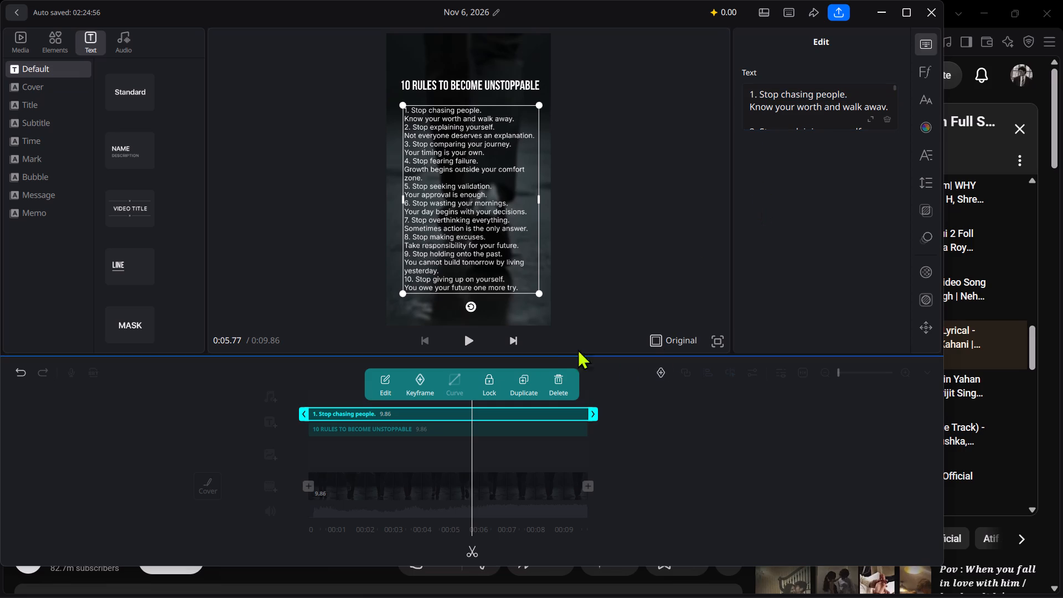
Preview the video full screen from about 0:05 to 0:08, and return to the editor.
{"action": "left_click", "coordinate": [721, 339]}
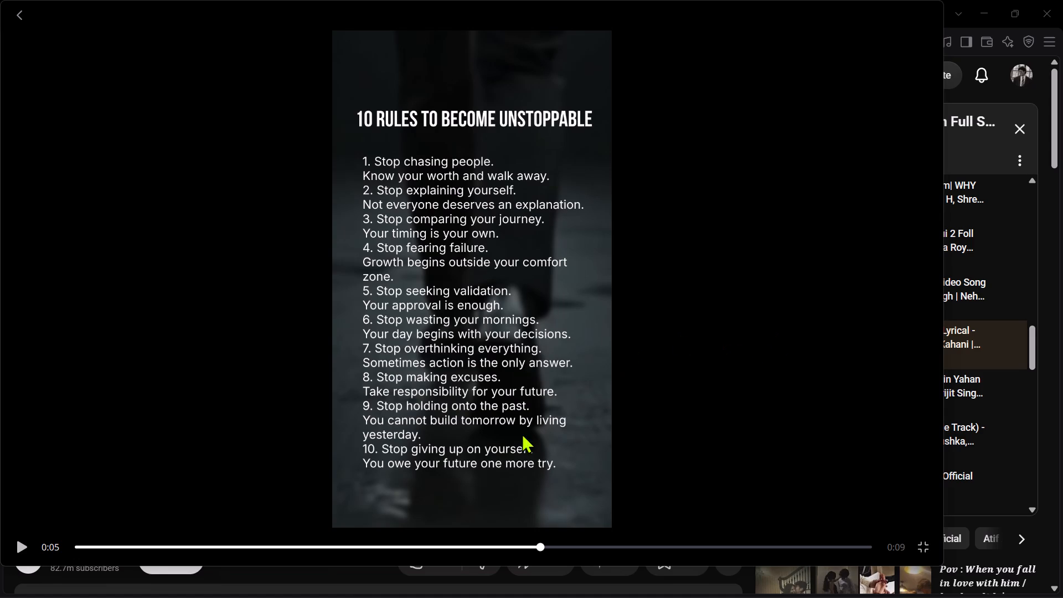
{"action": "left_click", "coordinate": [25, 540]}
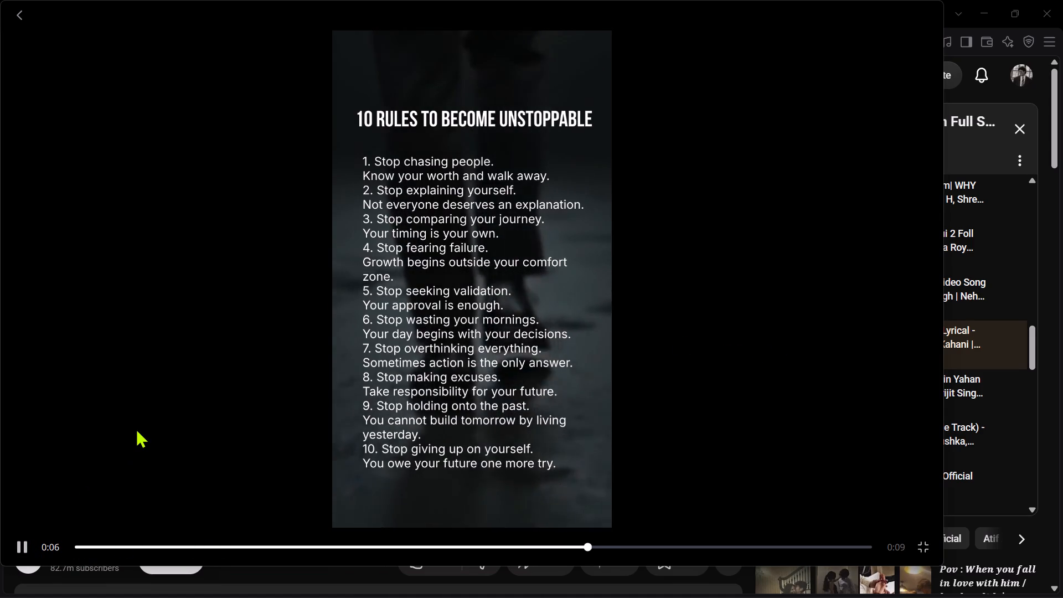
{"action": "left_click", "coordinate": [18, 547]}
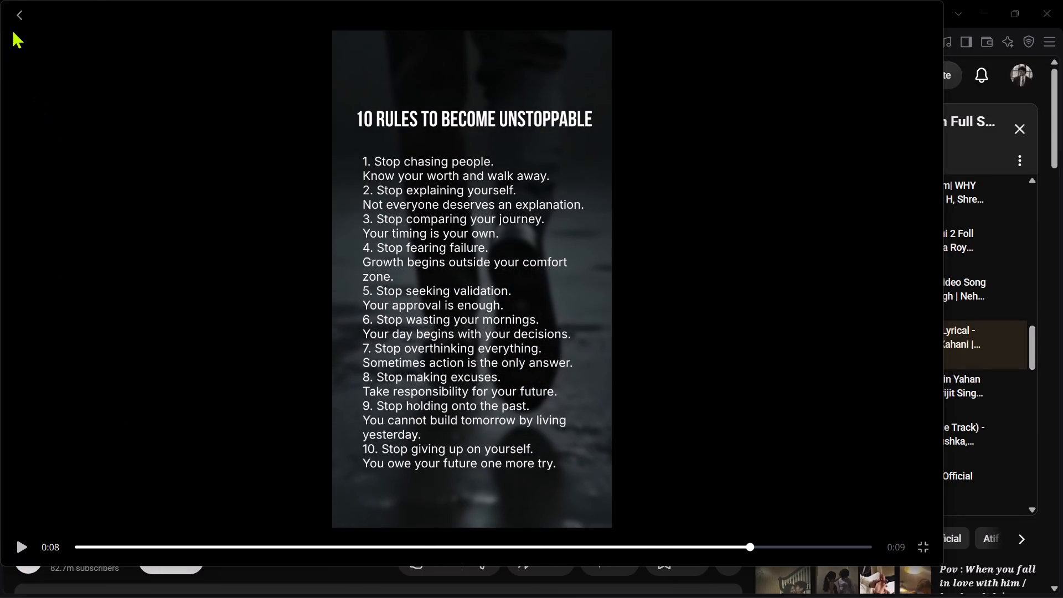
{"action": "left_click", "coordinate": [22, 13]}
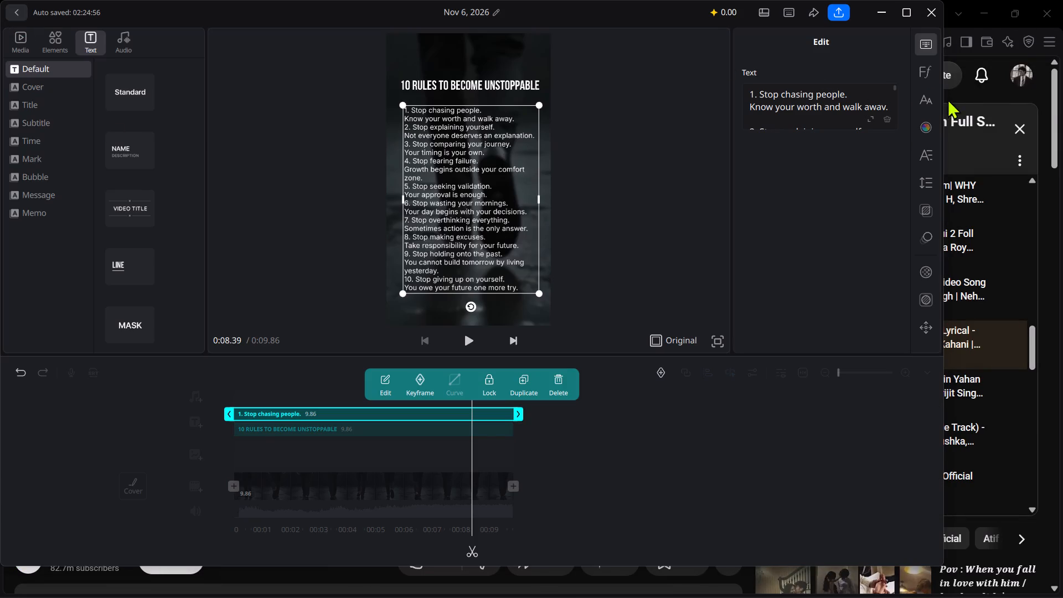
Try the ExtraLight, Light, Regular and Italic font styles on the rules text, and settle on Medium Italic.
{"action": "left_click", "coordinate": [926, 96]}
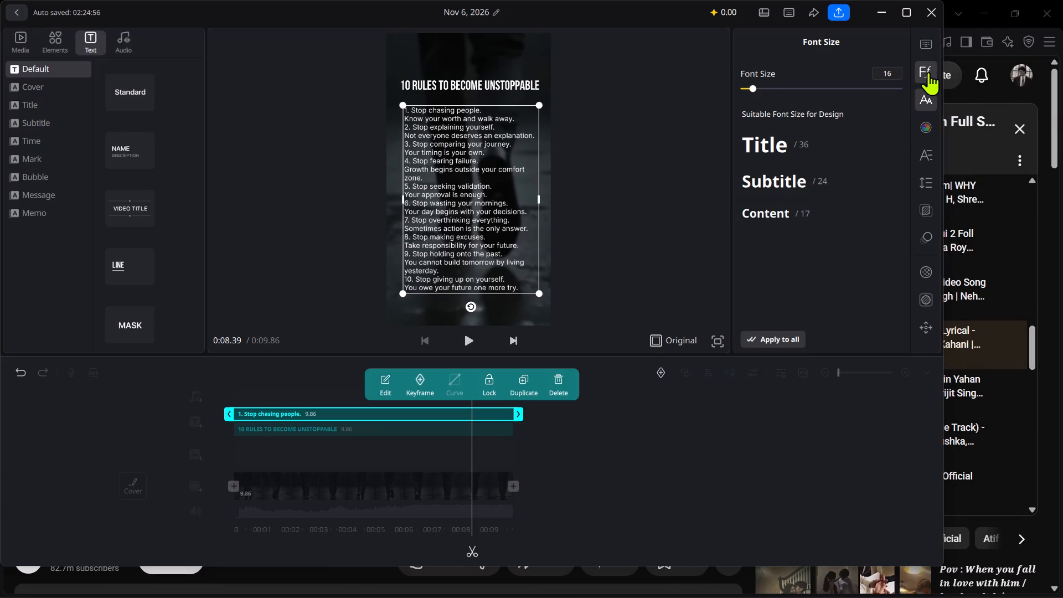
{"action": "left_click", "coordinate": [928, 72]}
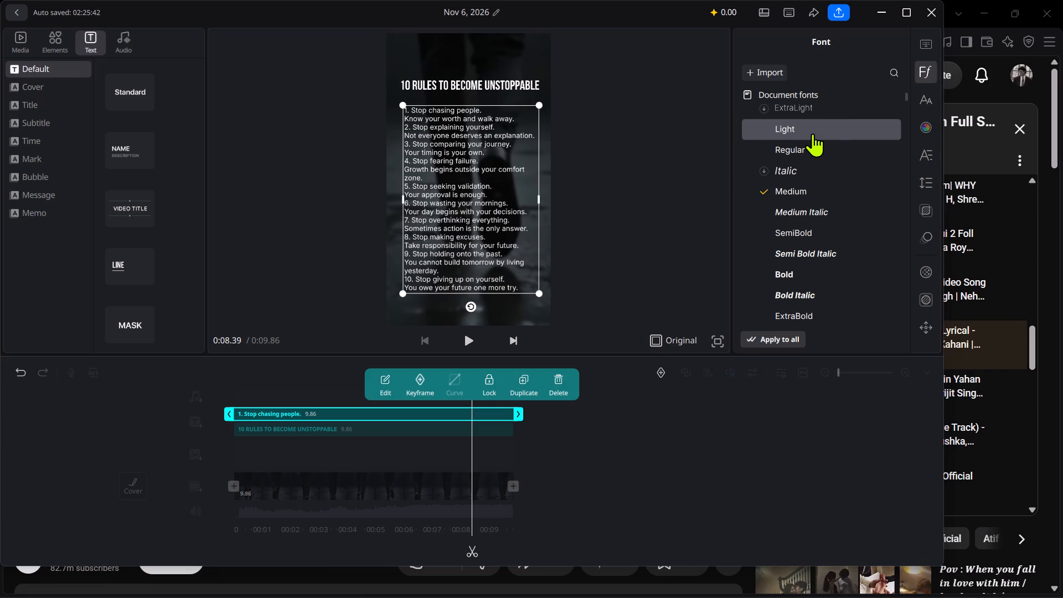
{"action": "left_click", "coordinate": [810, 109]}
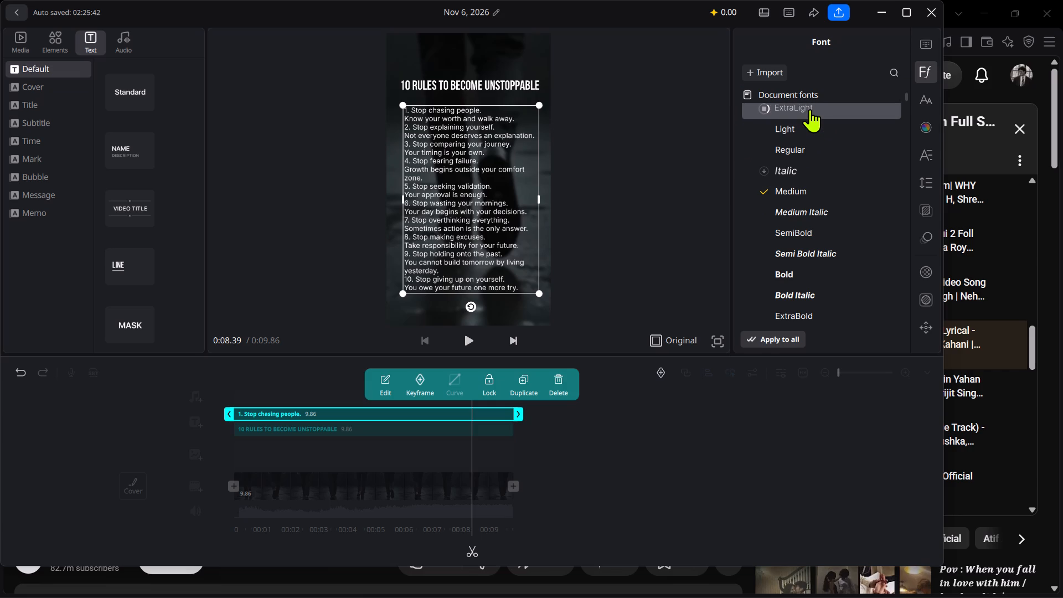
{"action": "scroll", "coordinate": [804, 138], "scroll_direction": "up", "scroll_amount": 1}
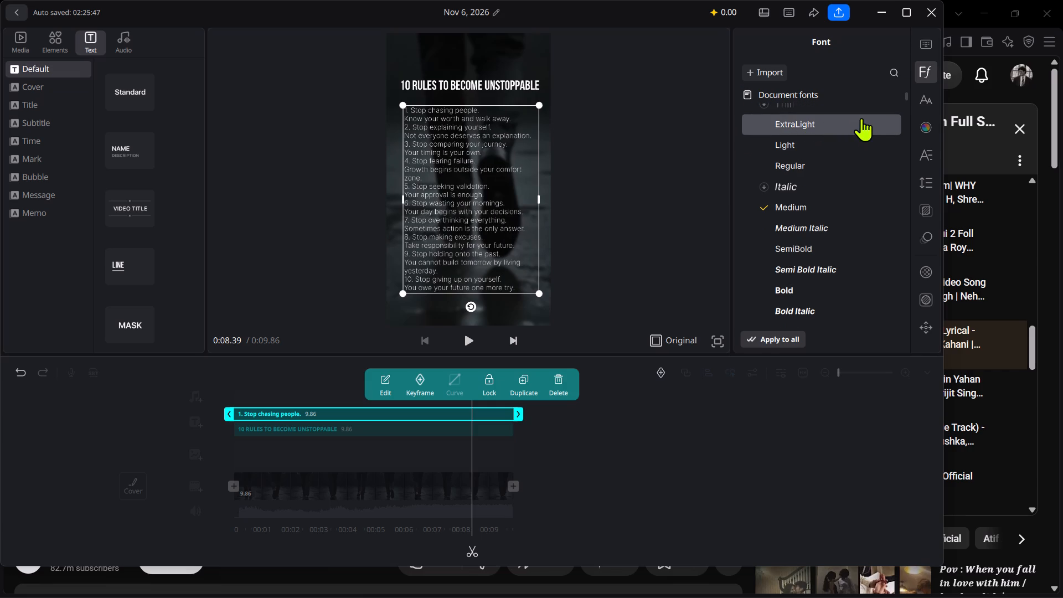
{"action": "left_click", "coordinate": [842, 143]}
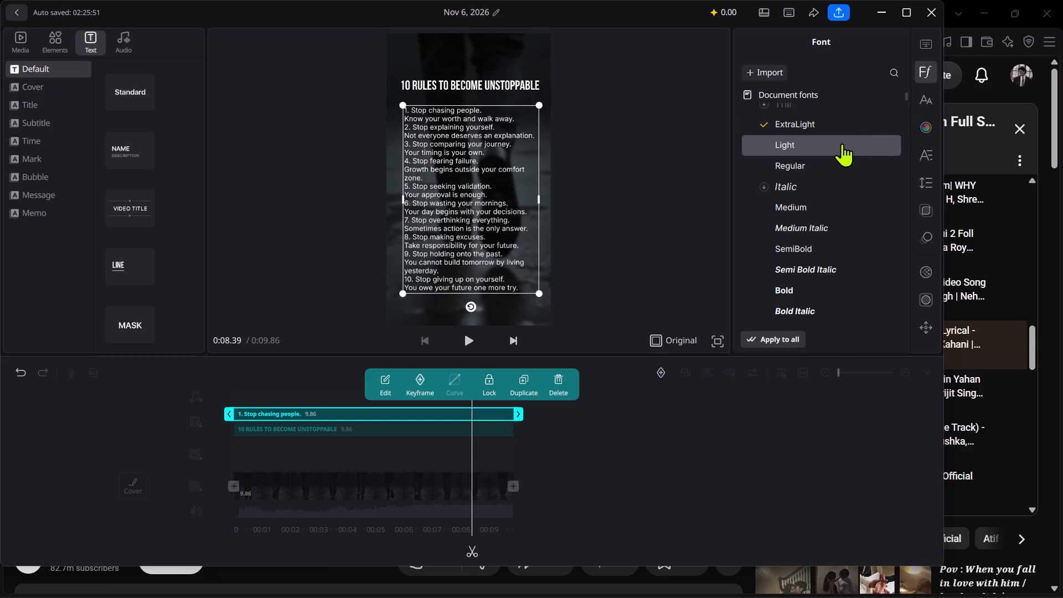
{"action": "left_click", "coordinate": [832, 162]}
{"action": "left_click", "coordinate": [821, 188]}
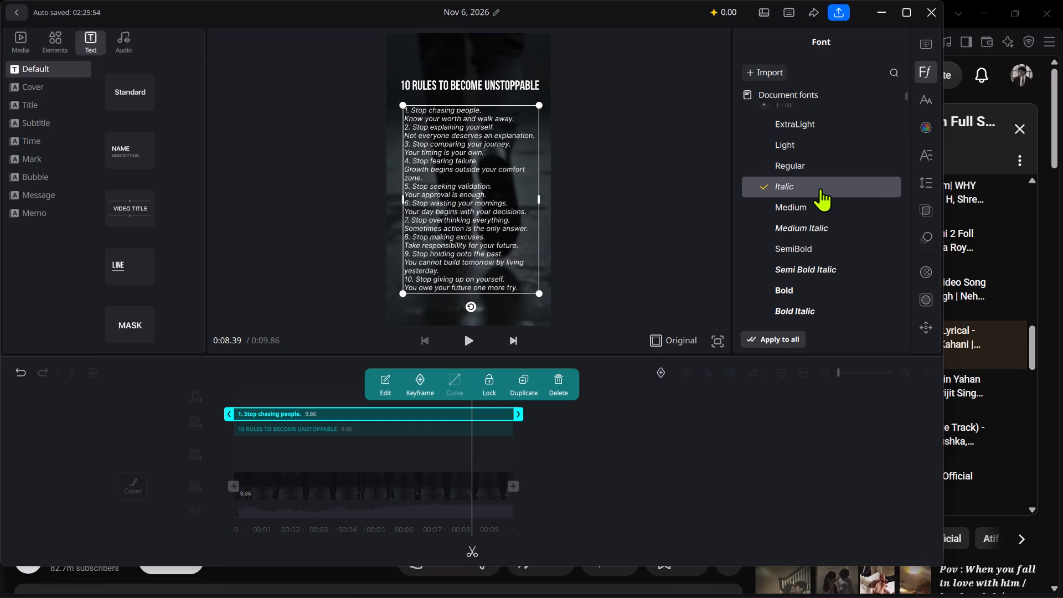
{"action": "left_click", "coordinate": [813, 226]}
{"action": "left_click", "coordinate": [594, 225]}
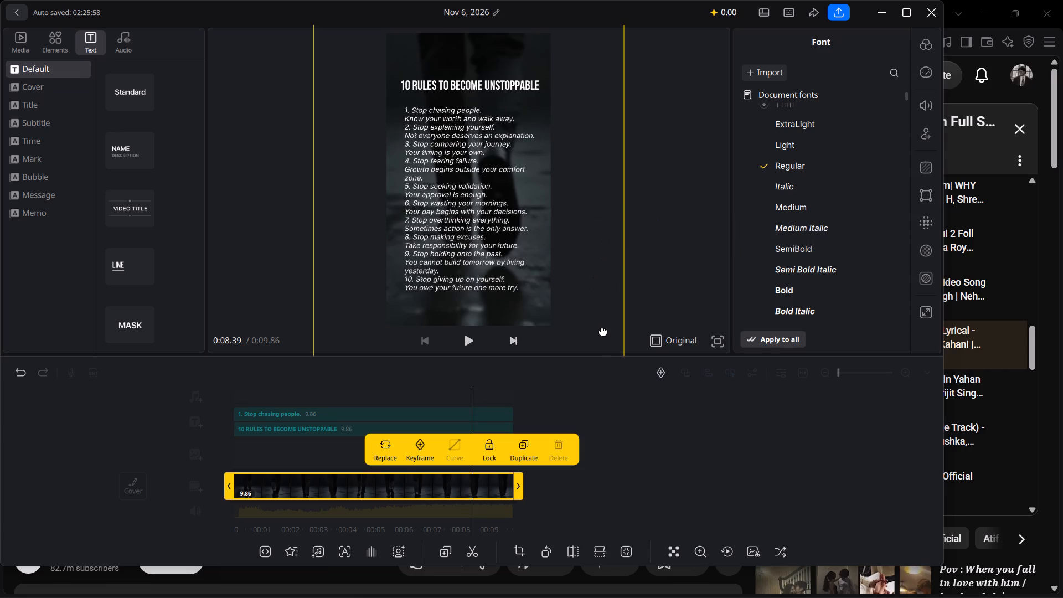
Check the rules text in the full-screen preview and return to the editor.
{"action": "left_click", "coordinate": [714, 343]}
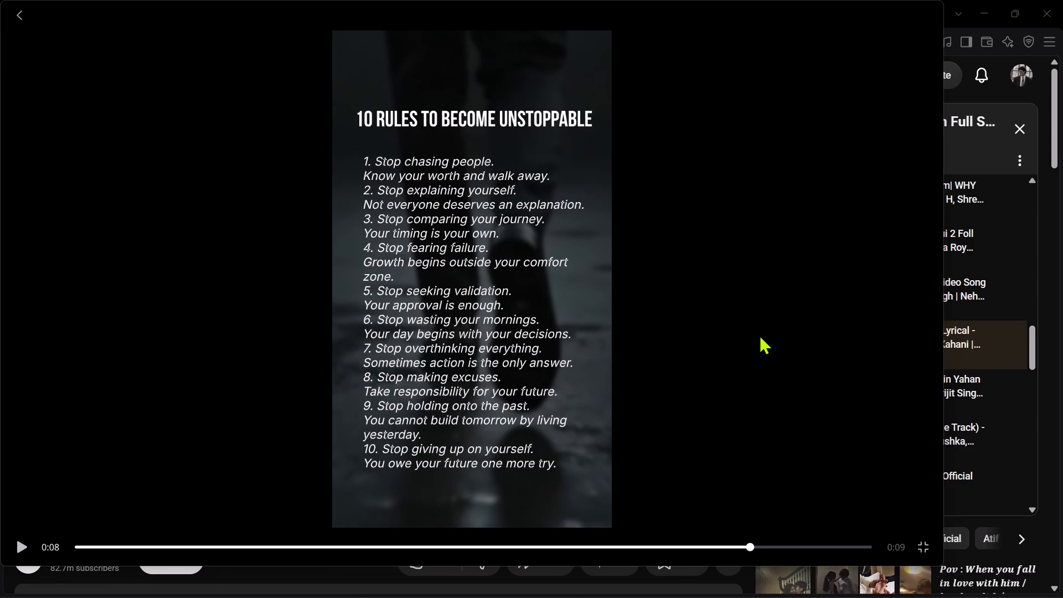
{"action": "left_click", "coordinate": [20, 20]}
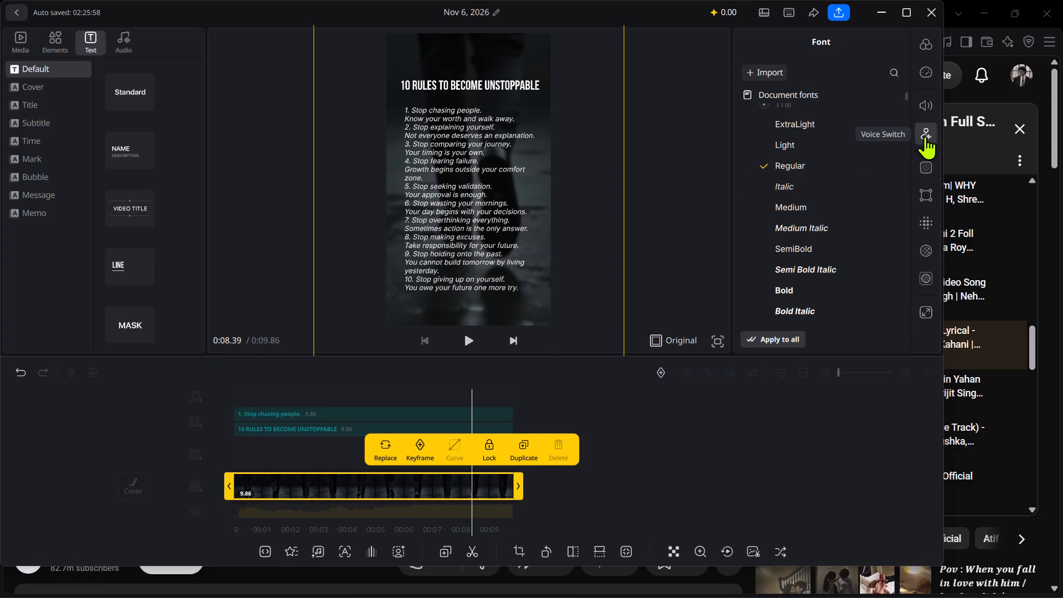
Add a black (000000) stroke to the ten-rules text and raise its size to 20, keeping the heading as is.
{"action": "left_click", "coordinate": [924, 71]}
{"action": "left_click", "coordinate": [925, 45]}
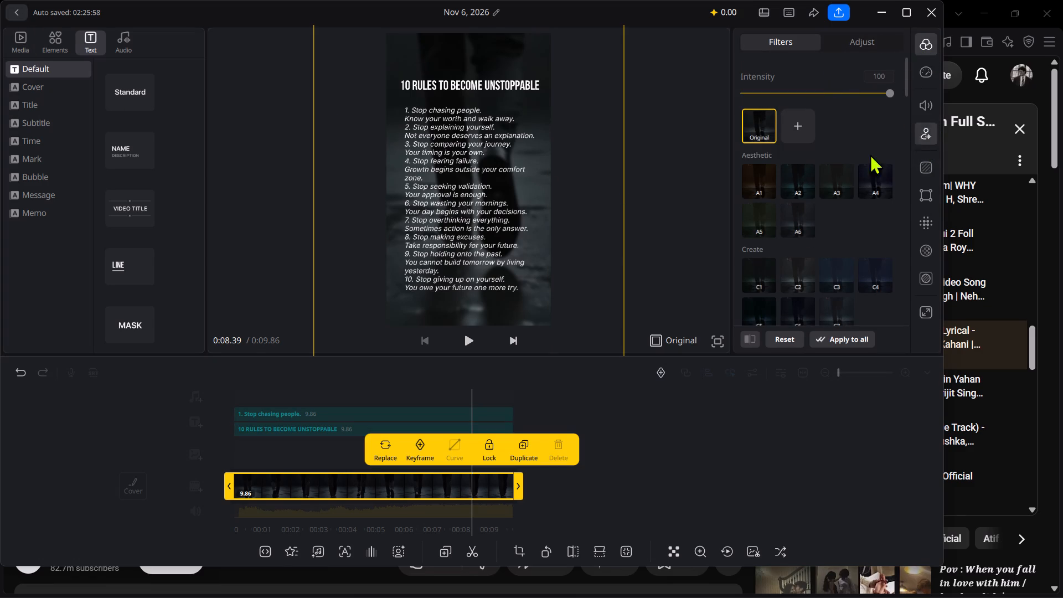
{"action": "left_click", "coordinate": [469, 245]}
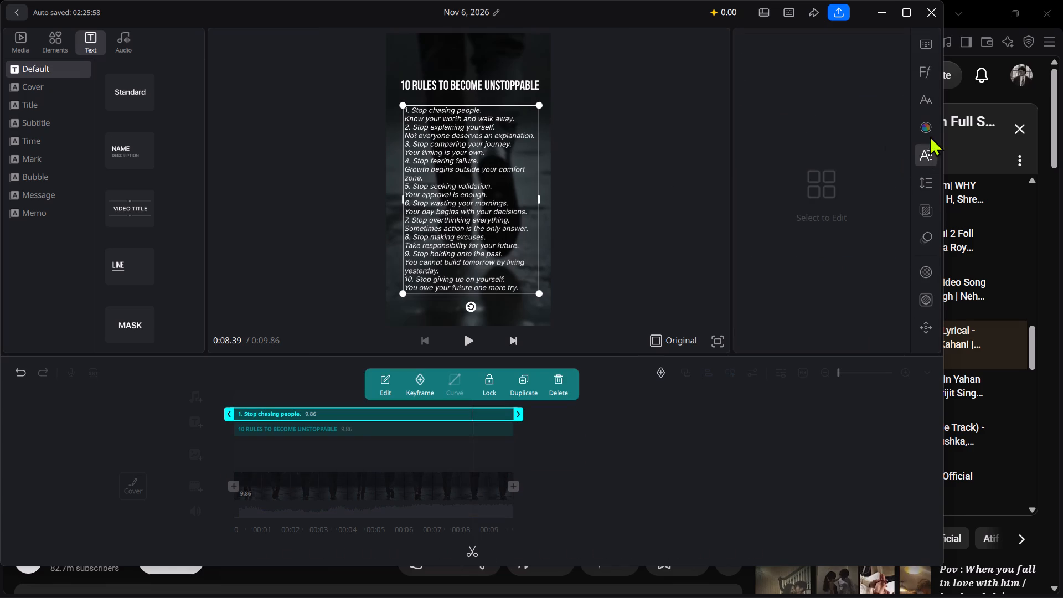
{"action": "left_click", "coordinate": [930, 122]}
{"action": "left_click", "coordinate": [746, 286]}
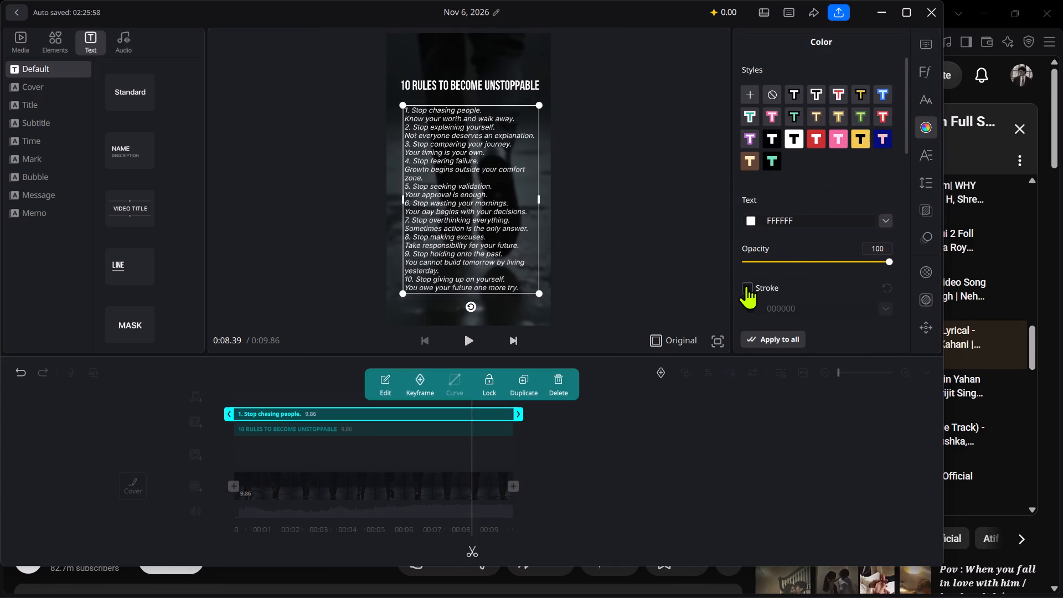
{"action": "scroll", "coordinate": [798, 235], "scroll_direction": "down", "scroll_amount": 2}
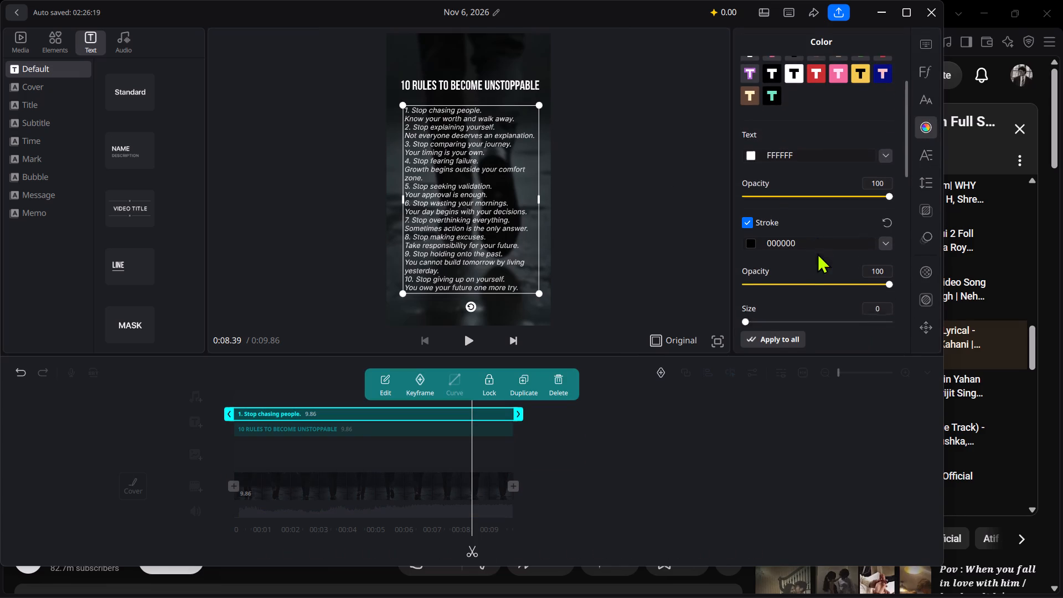
{"action": "left_click", "coordinate": [761, 287]}
{"action": "left_click", "coordinate": [785, 286]}
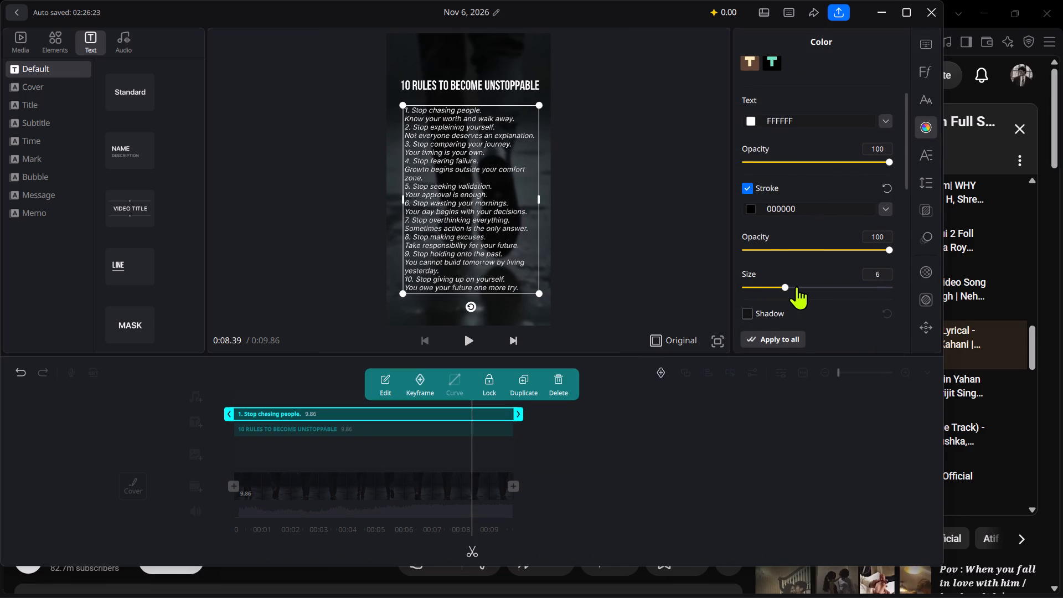
{"action": "left_click", "coordinate": [800, 285]}
{"action": "left_click", "coordinate": [816, 285]}
{"action": "left_click", "coordinate": [828, 287]}
{"action": "left_click", "coordinate": [855, 287]}
{"action": "left_click", "coordinate": [875, 286]}
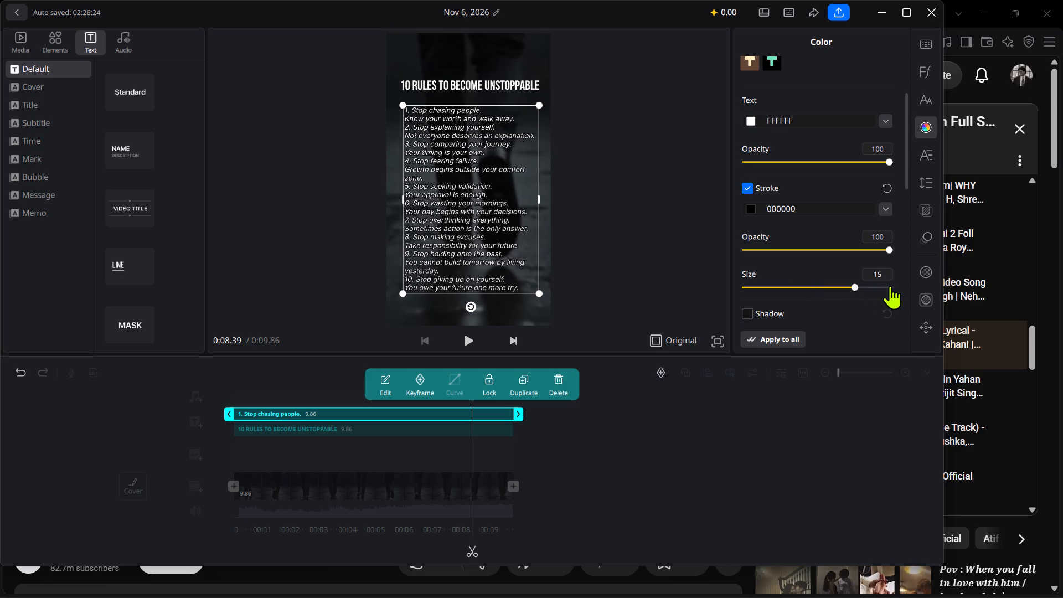
{"action": "left_click", "coordinate": [891, 286]}
{"action": "left_click", "coordinate": [892, 286]}
{"action": "left_click", "coordinate": [892, 286]}
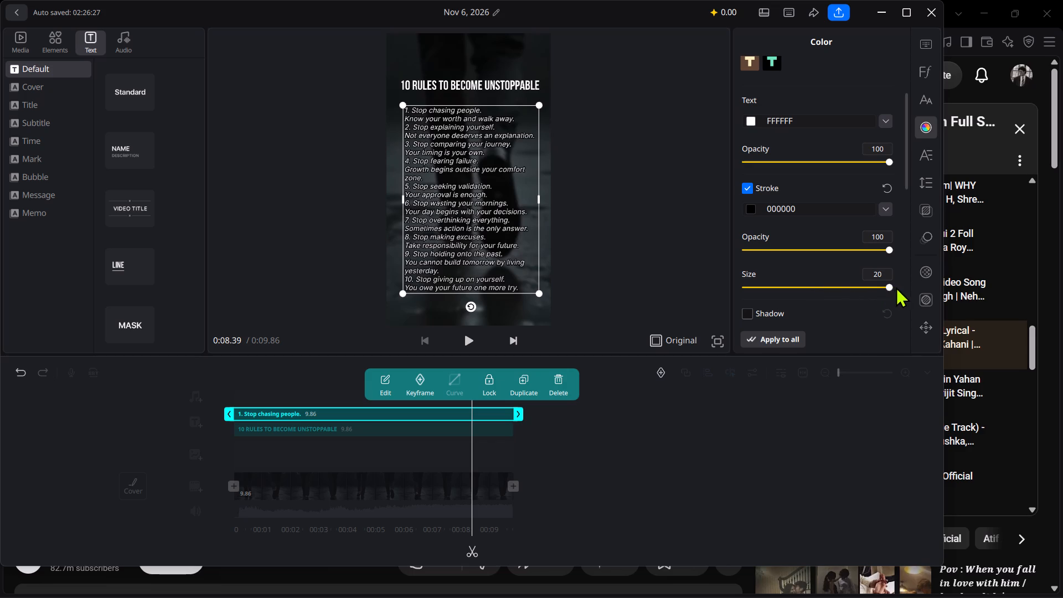
Check the stroked rules text in the full-screen preview, return to the editor and deselect the text.
{"action": "left_click", "coordinate": [720, 342]}
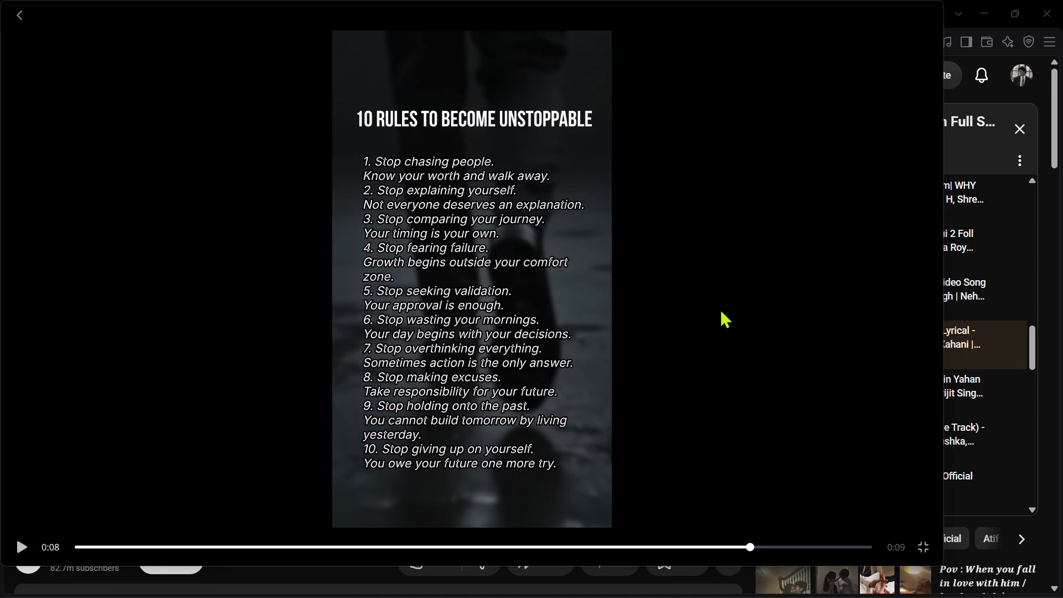
{"action": "left_click", "coordinate": [18, 12]}
{"action": "left_click", "coordinate": [662, 270]}
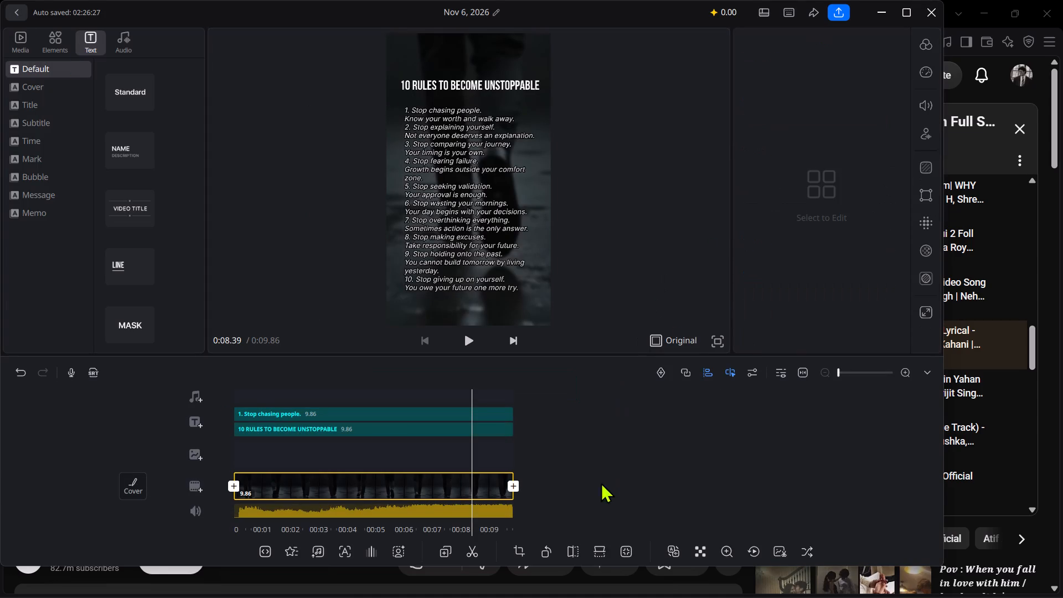
Export the video using manual quality settings of 1080p resolution and 30 fps.
{"action": "left_click", "coordinate": [839, 8]}
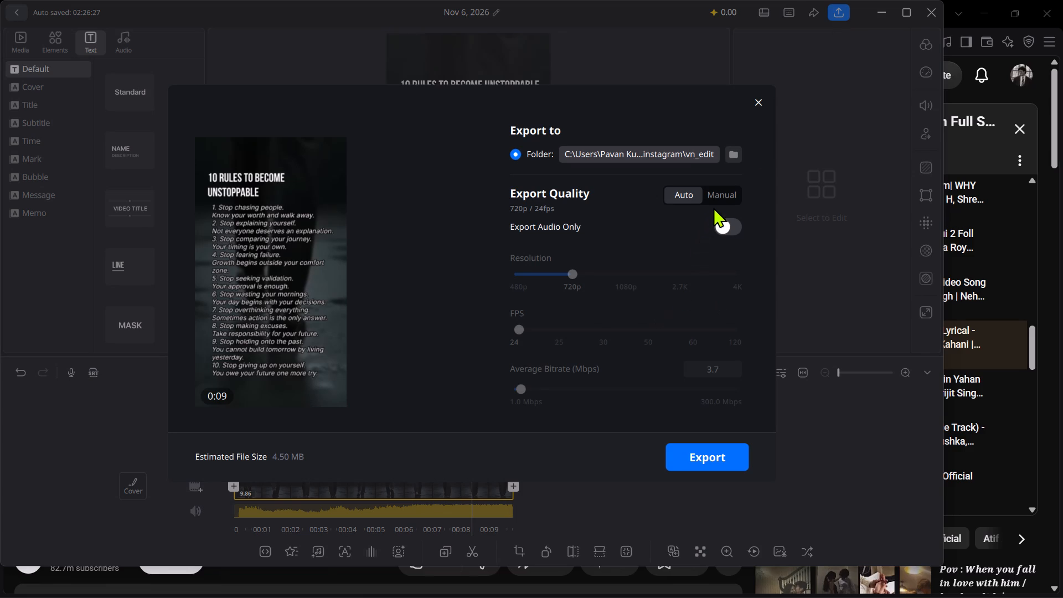
{"action": "left_click", "coordinate": [719, 195]}
{"action": "left_click", "coordinate": [631, 276]}
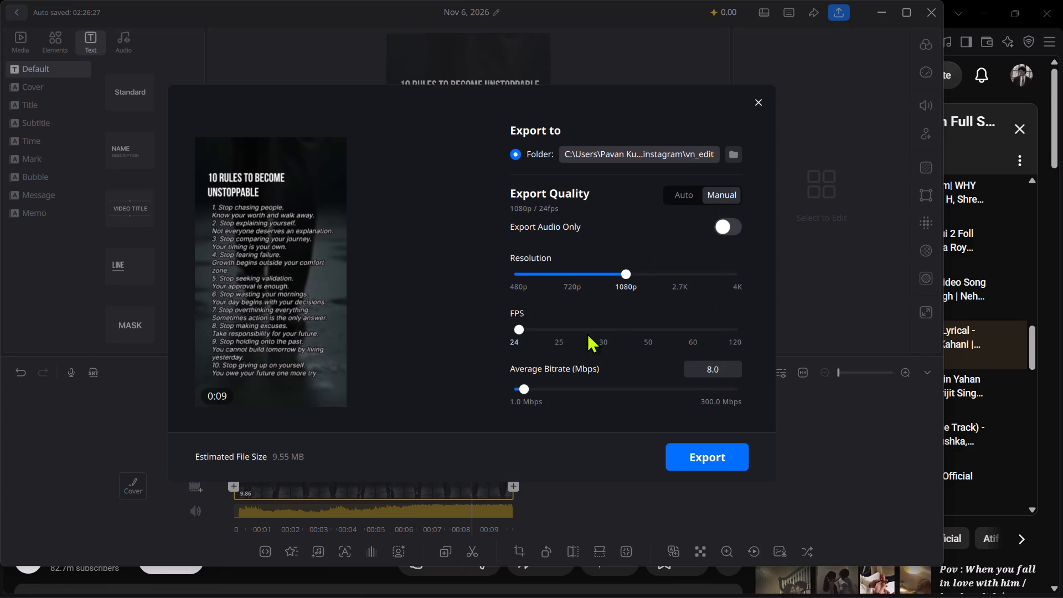
{"action": "left_click", "coordinate": [606, 327]}
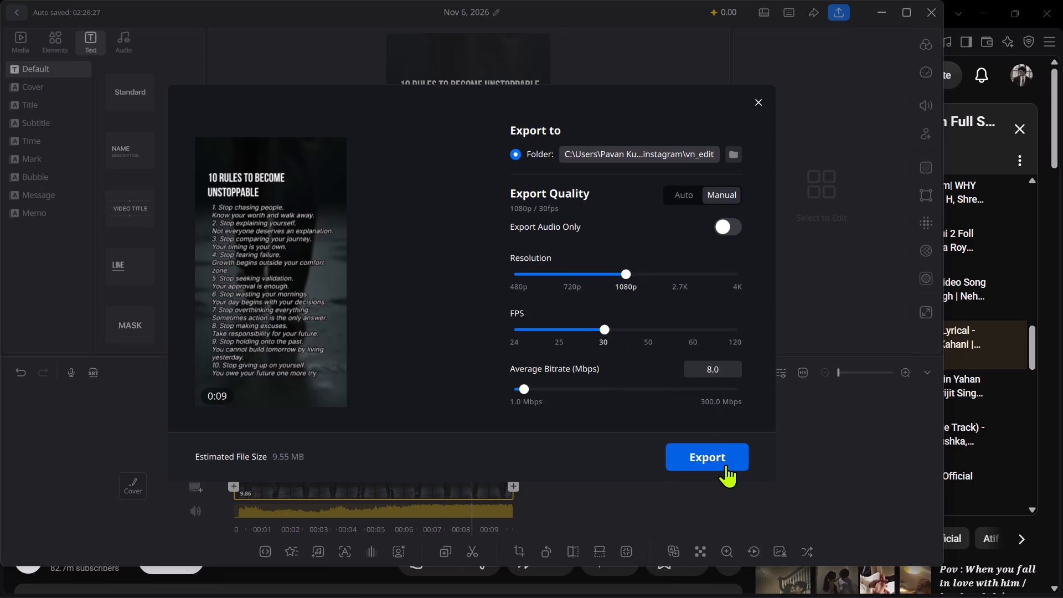
{"action": "left_click", "coordinate": [726, 466]}
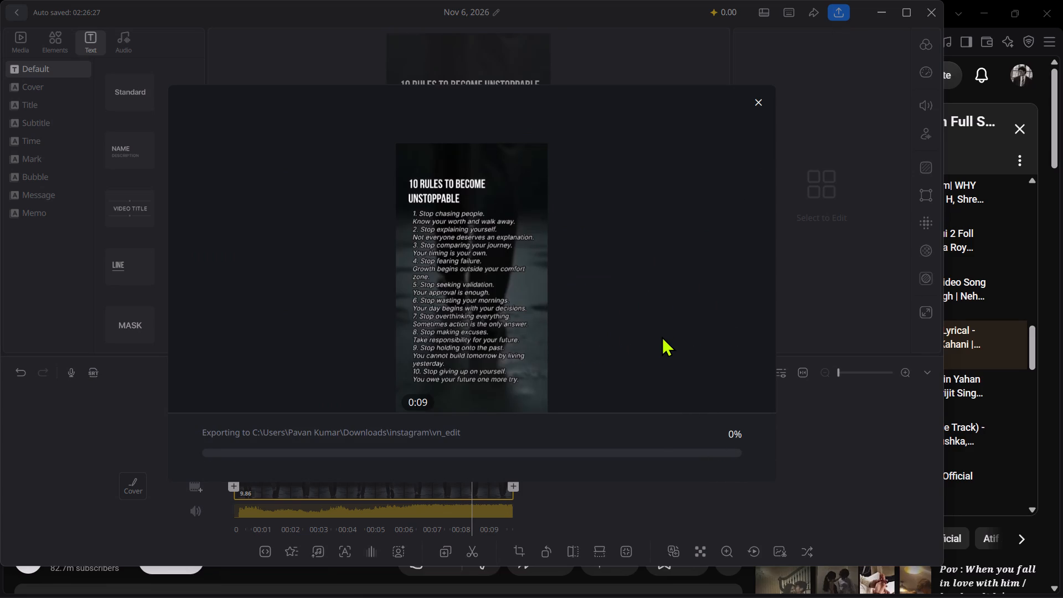
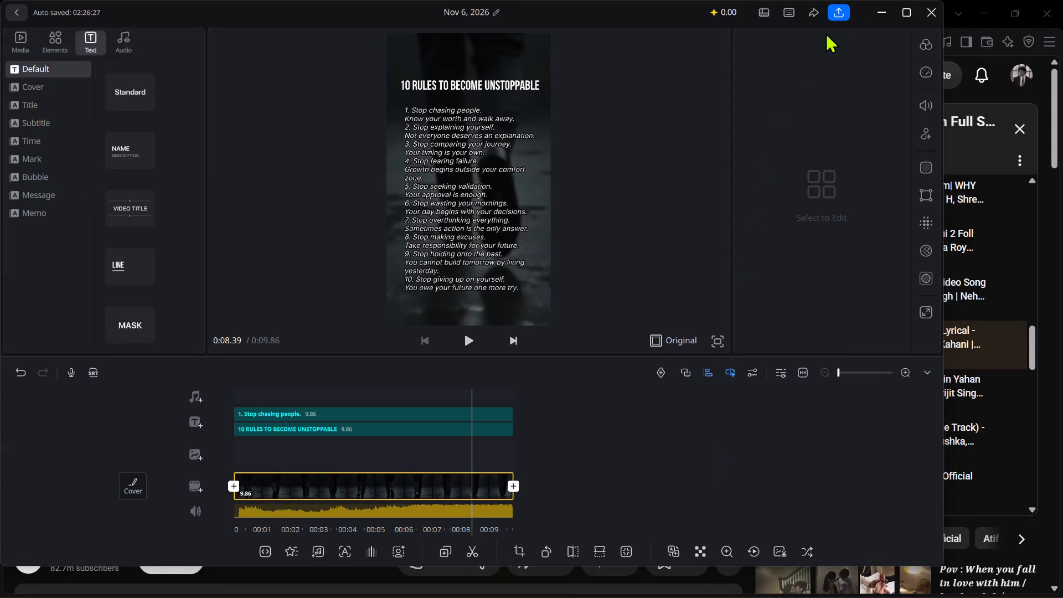
Minimise the video editor and resume the "Tera Hone Laga Hoon" lyrical video on YouTube in the browser.
{"action": "left_click", "coordinate": [883, 10]}
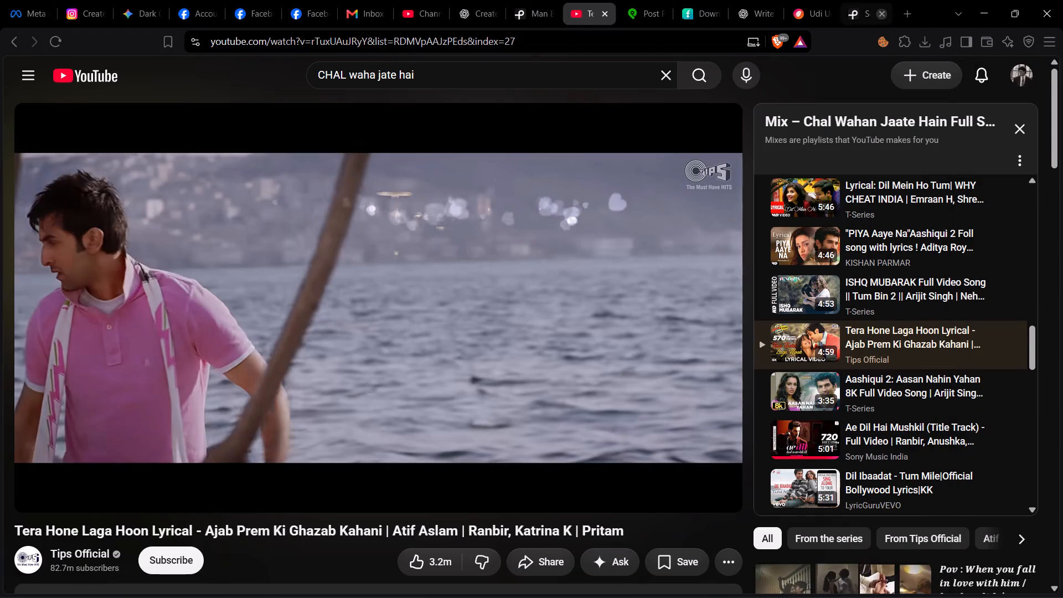
{"action": "left_click", "coordinate": [483, 279]}
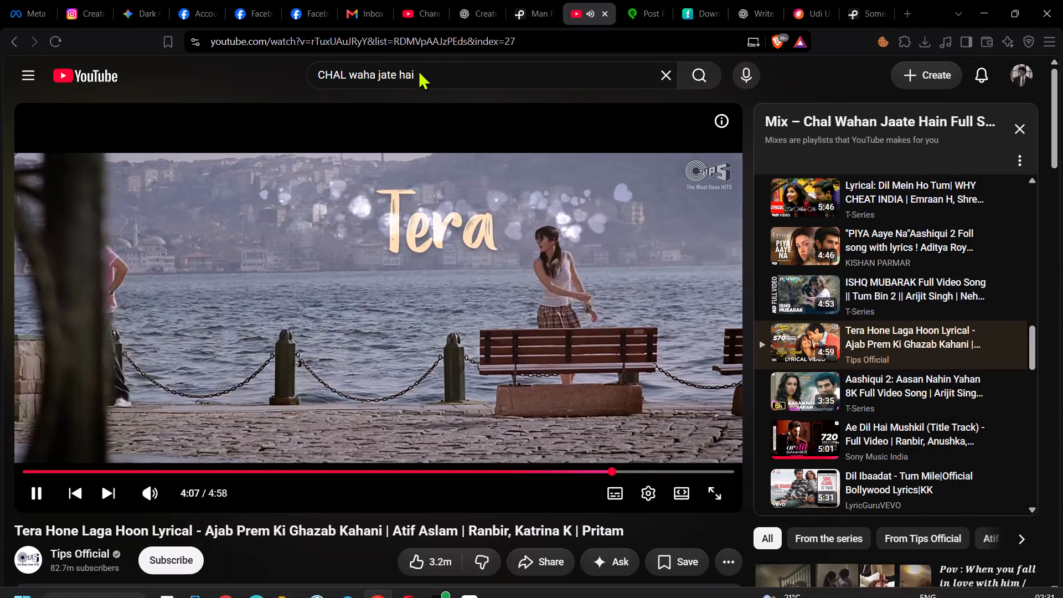
Find the Meta Account settings page among the open browser pages and close it.
{"action": "left_click", "coordinate": [639, 12]}
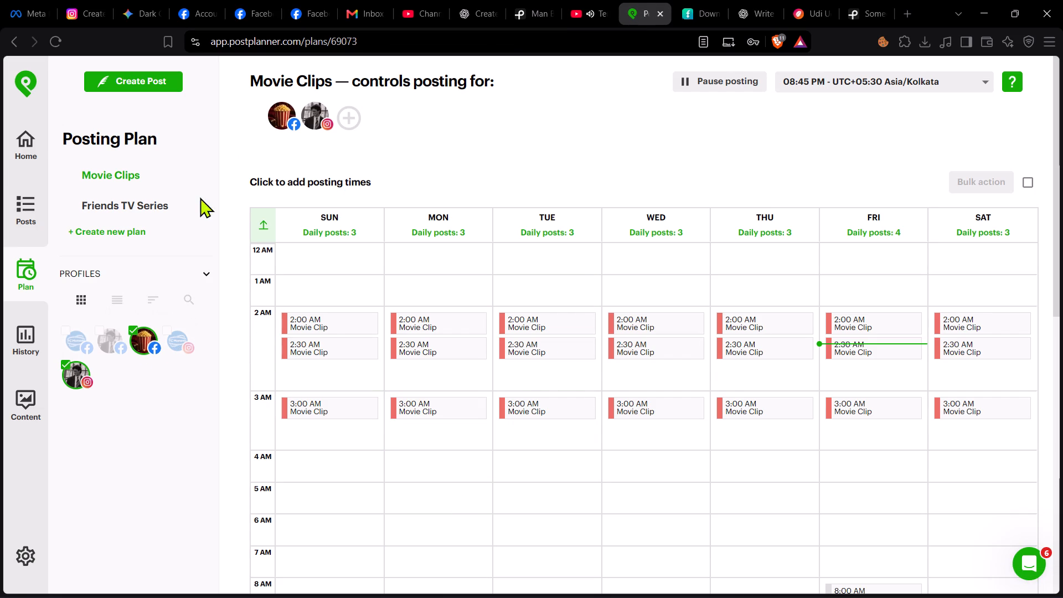
{"action": "left_click", "coordinate": [197, 13]}
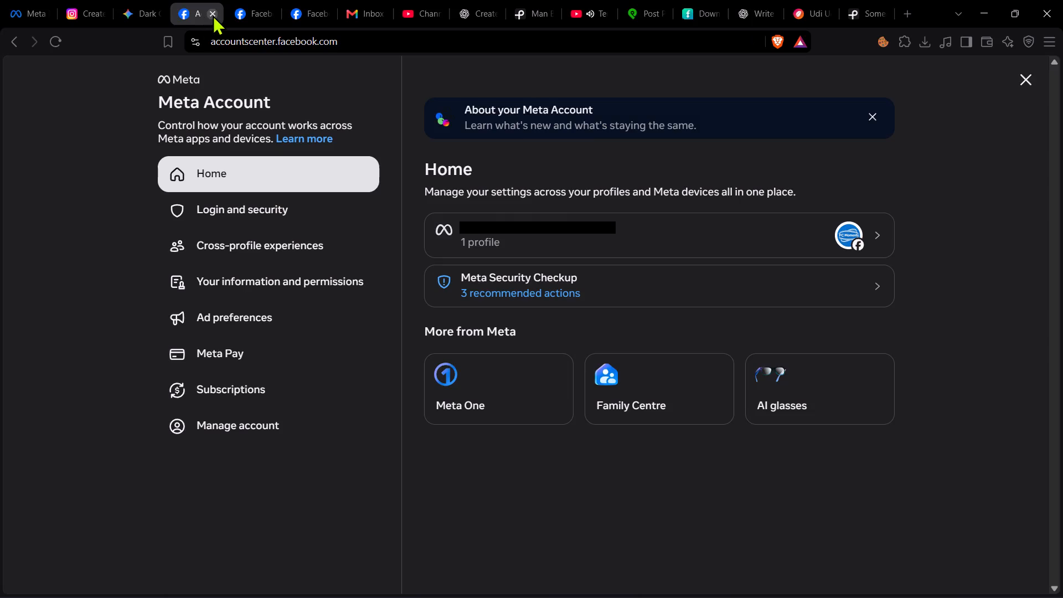
{"action": "left_click", "coordinate": [213, 15]}
Close the open "10 Rules to Be Unstoppable" Facebook reel and return to CEO Mindset's reels page.
{"action": "left_click", "coordinate": [235, 17]}
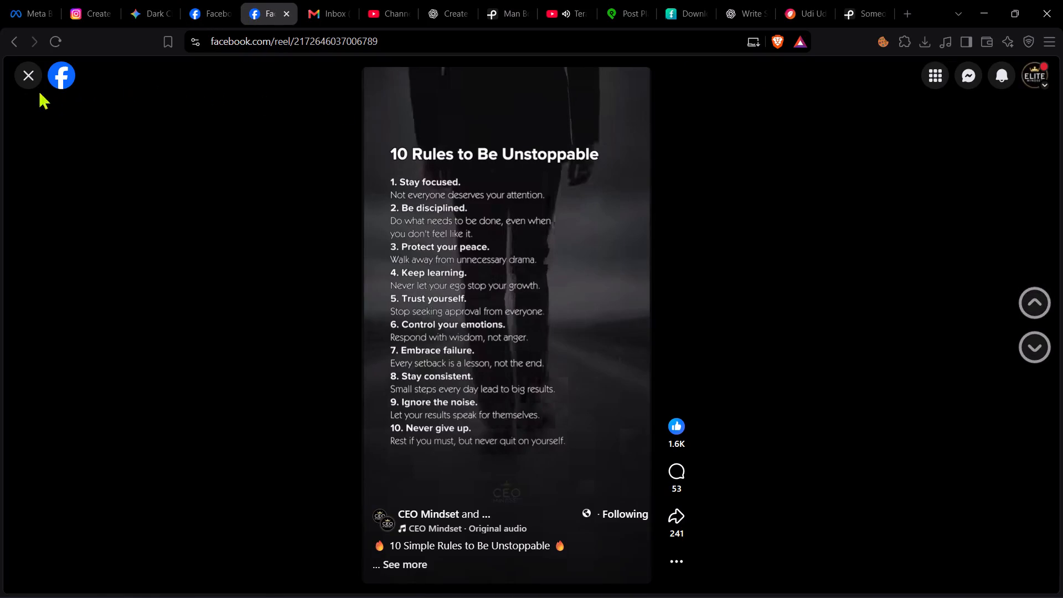
{"action": "left_click", "coordinate": [29, 85]}
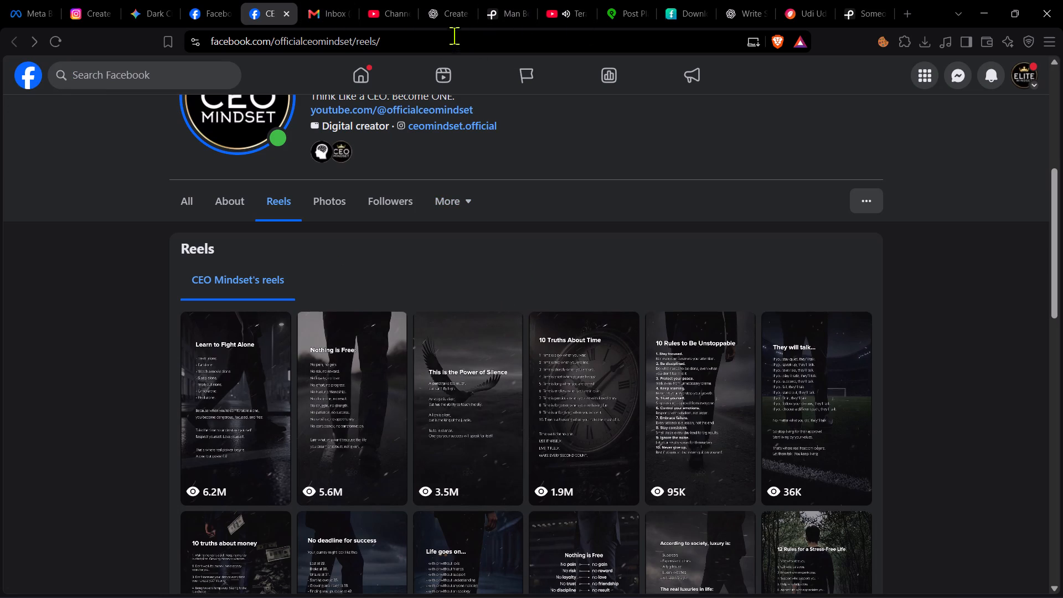
Switch to the other open Facebook page, next to the CEO Mindset one.
{"action": "left_click", "coordinate": [163, 17]}
{"action": "left_click", "coordinate": [151, 18]}
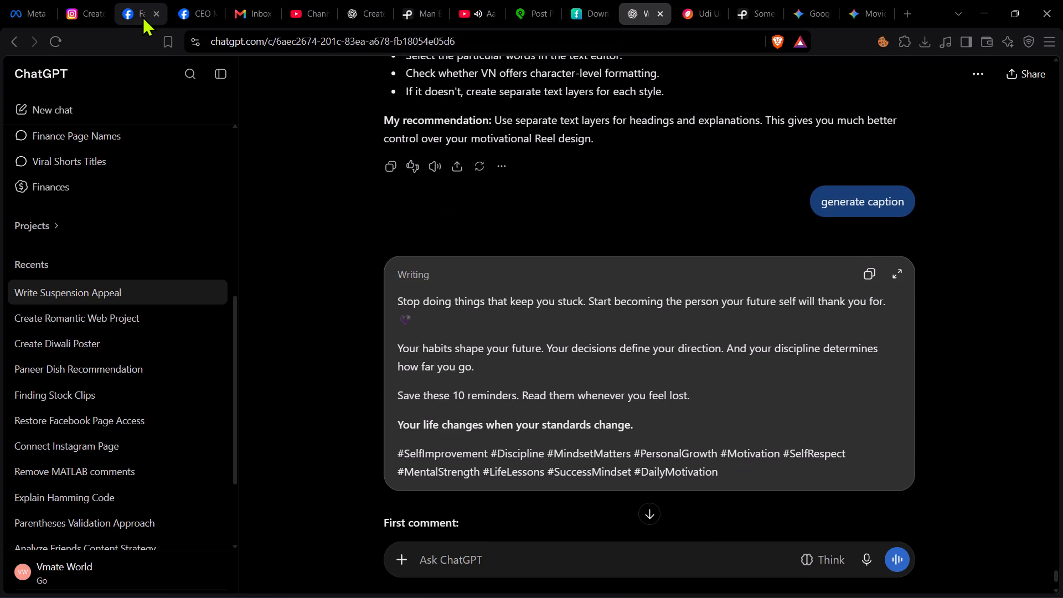
Start a new reel on Facebook as Elite Mindset and upload the exported "10 Rules to Become Unstoppable" video.
{"action": "left_click", "coordinate": [188, 11]}
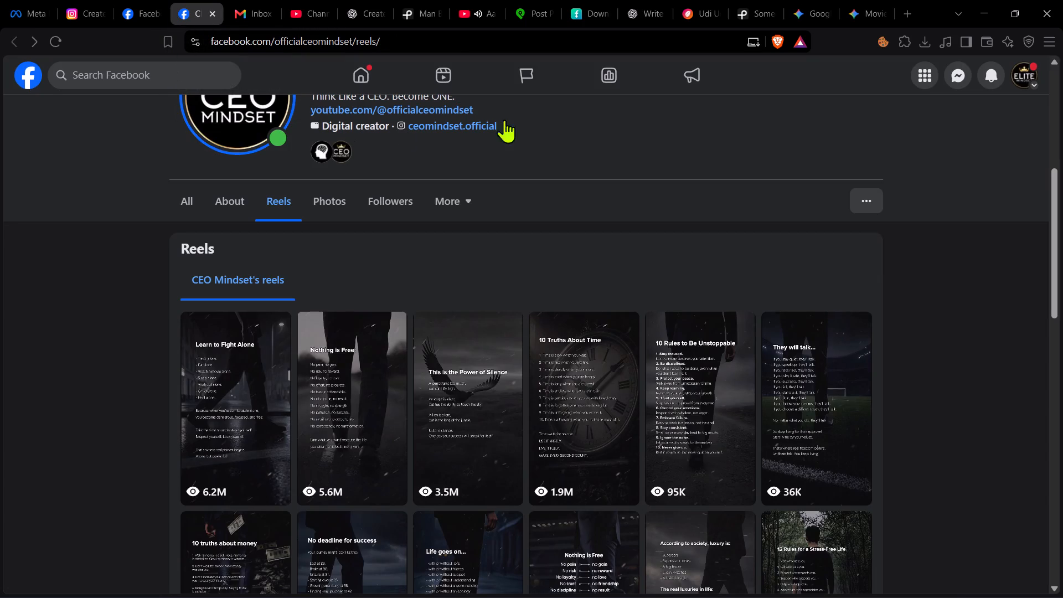
{"action": "left_click", "coordinate": [355, 81]}
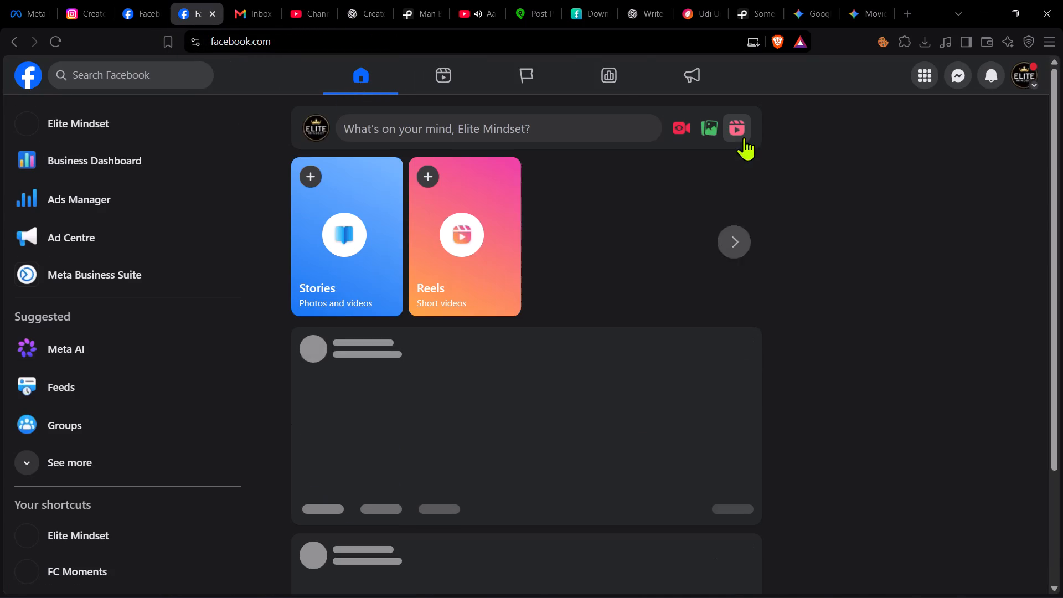
{"action": "left_click", "coordinate": [744, 132]}
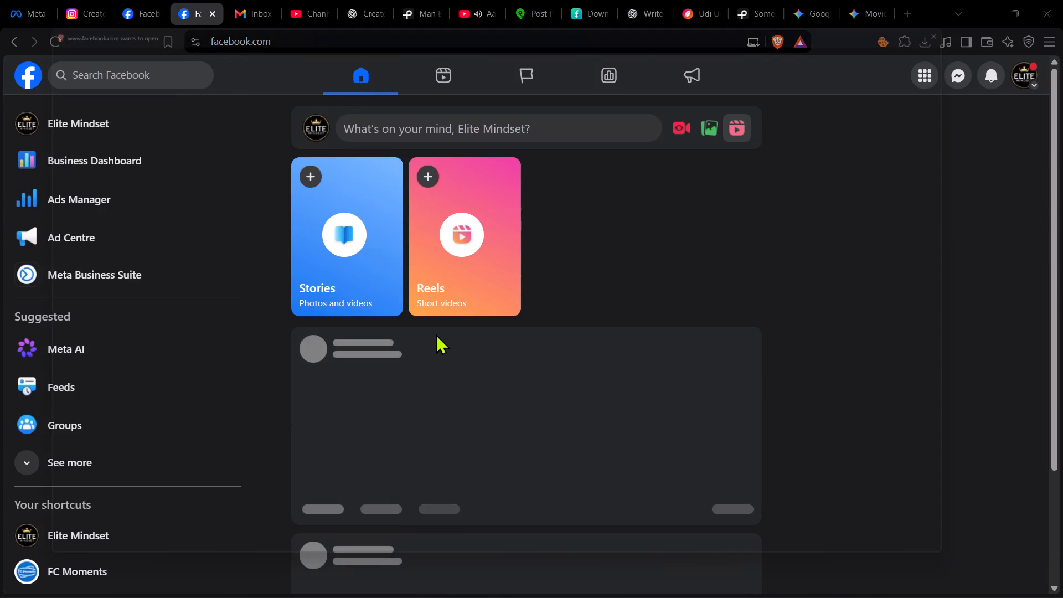
{"action": "double_click", "coordinate": [197, 118]}
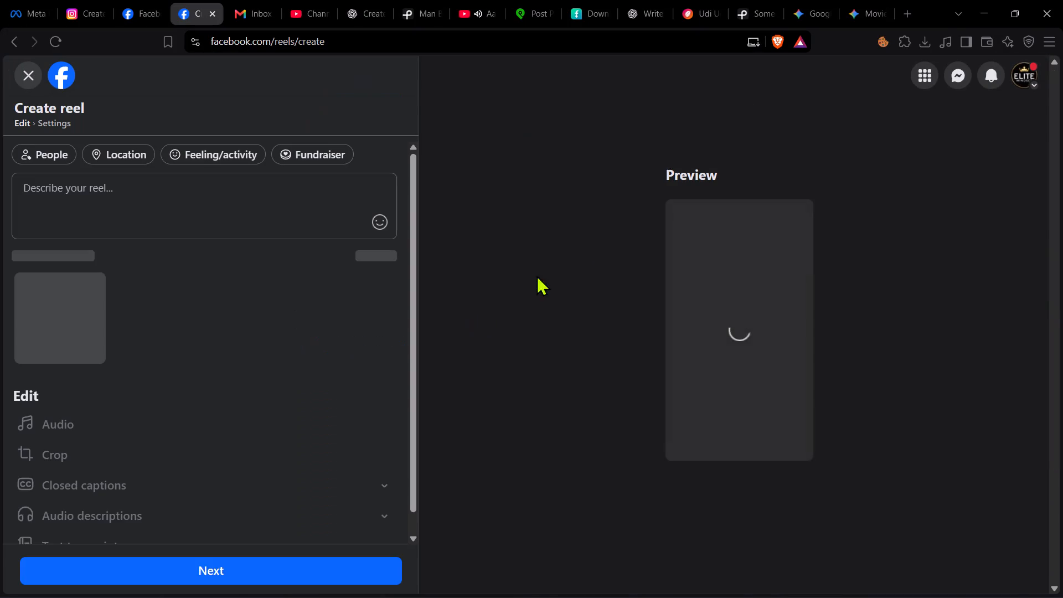
Paste the copied caption starting "Stop doing things that keep you stuck" as the reel description and pause the video preview.
{"action": "left_click", "coordinate": [100, 205]}
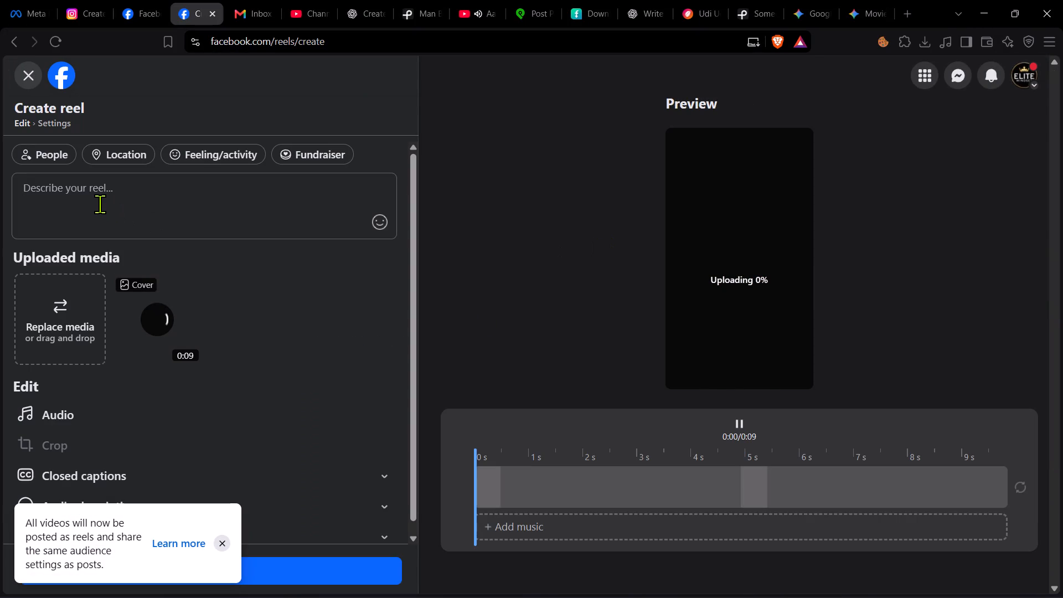
{"action": "key", "text": "ctrl+v"}
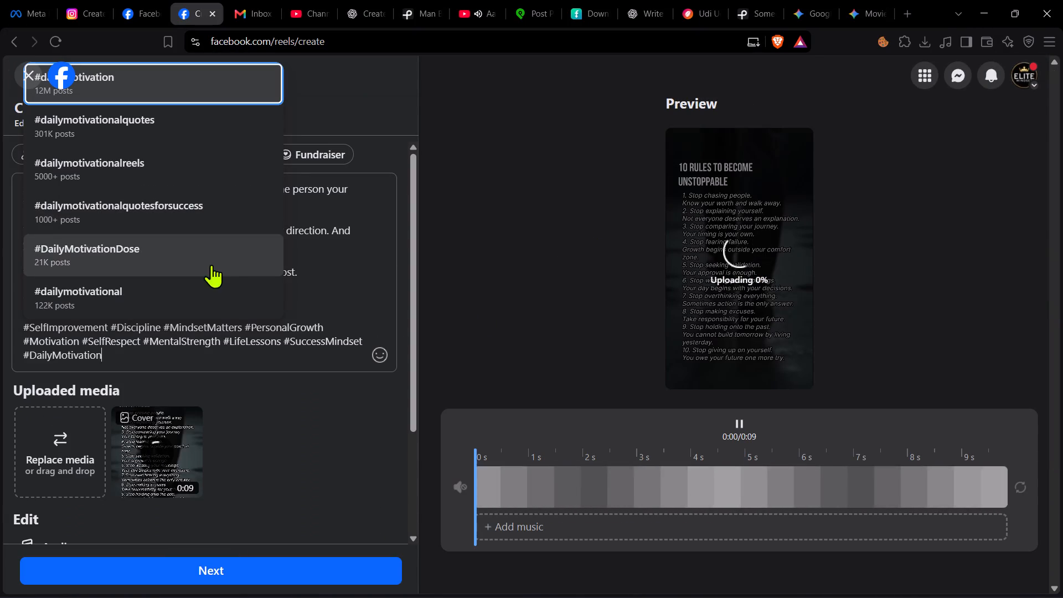
{"action": "left_click", "coordinate": [344, 286]}
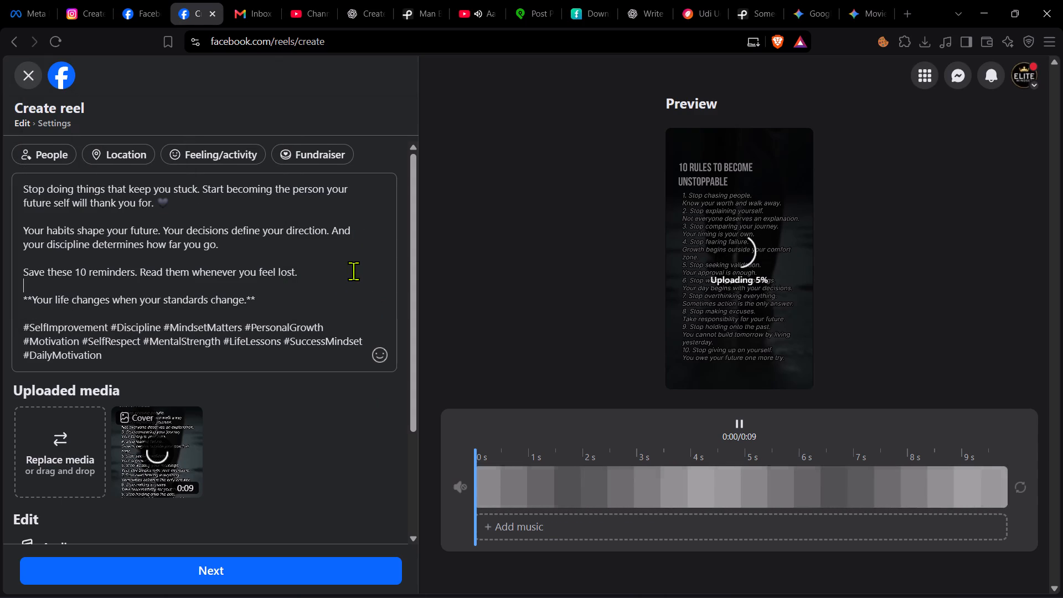
{"action": "scroll", "coordinate": [307, 409], "scroll_direction": "down", "scroll_amount": 2}
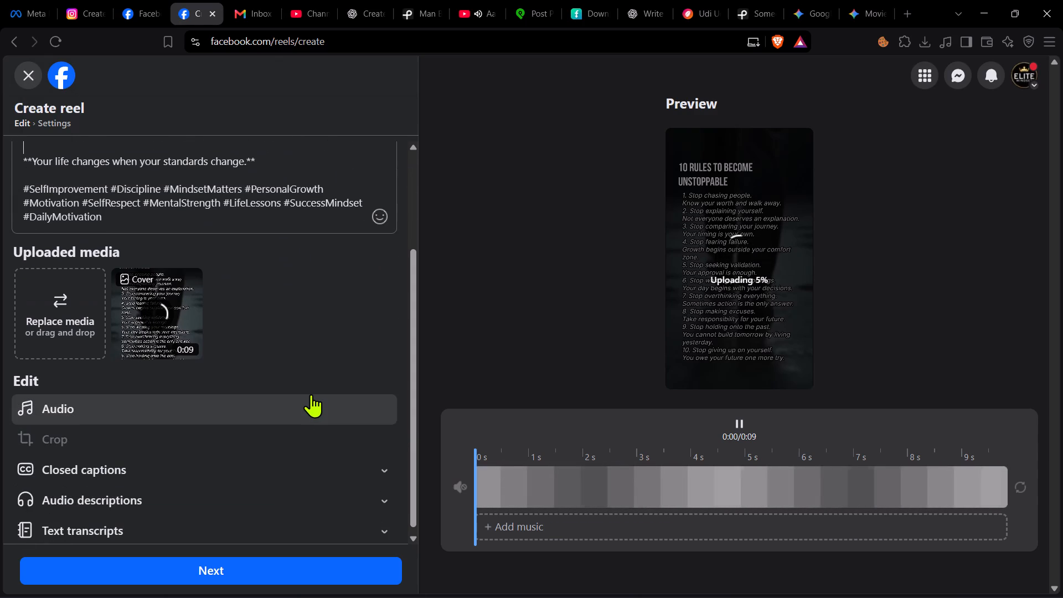
{"action": "scroll", "coordinate": [310, 395], "scroll_direction": "down", "scroll_amount": 3}
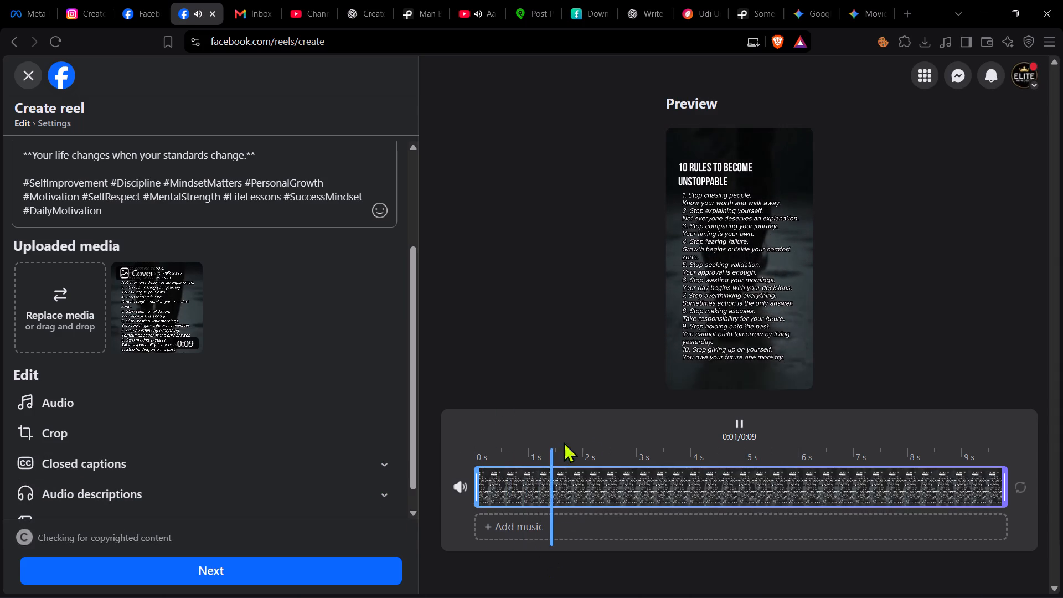
{"action": "left_click", "coordinate": [737, 424]}
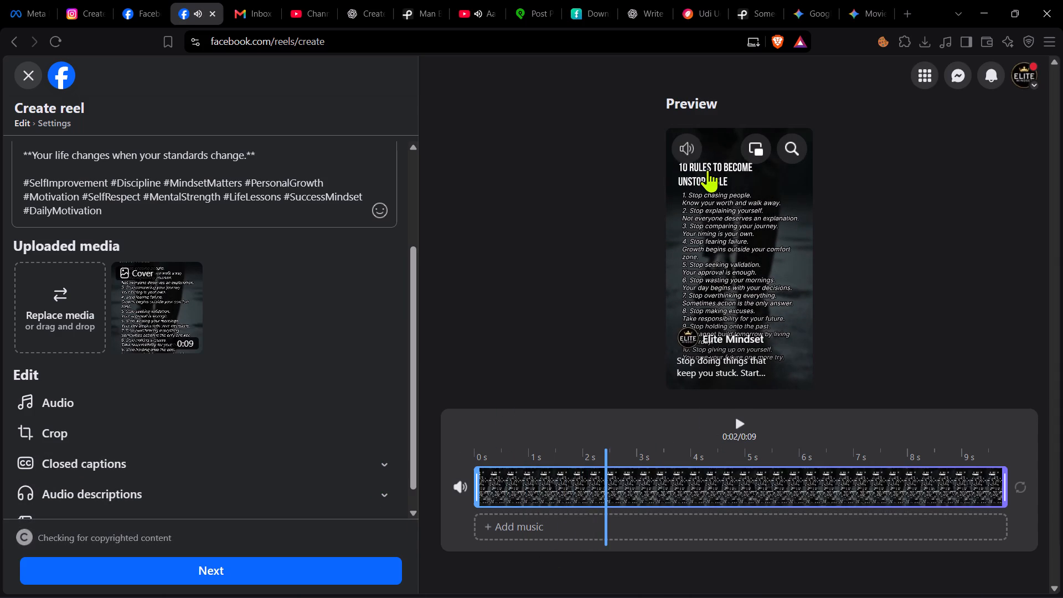
Switch to the VN editor and nudge the "10 RULES TO BECOME UNSTOPPABLE" title slightly up and to the right above the rules.
{"action": "left_click", "coordinate": [471, 587]}
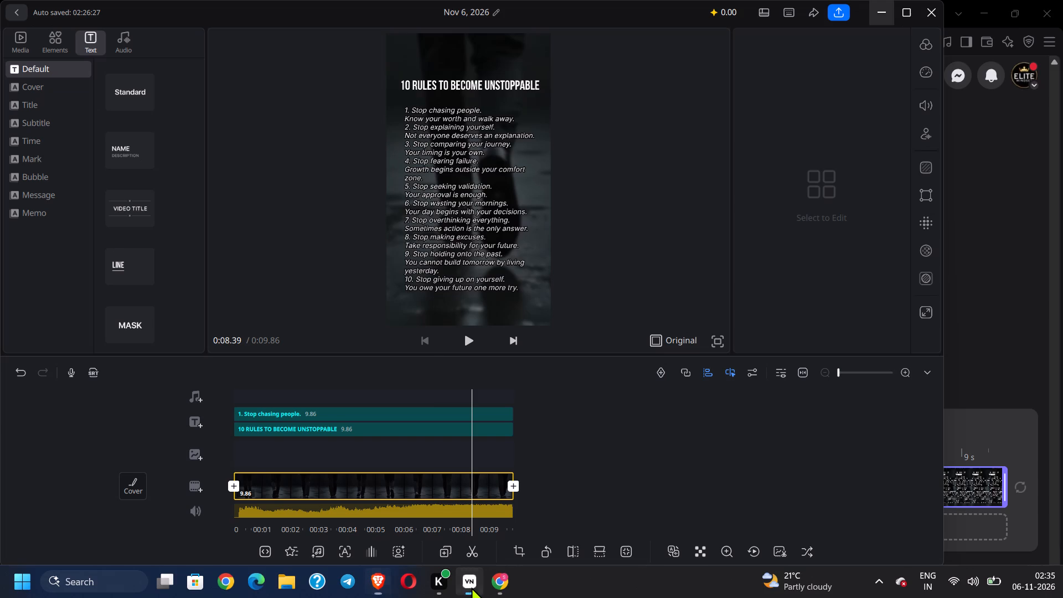
{"action": "left_click", "coordinate": [461, 84]}
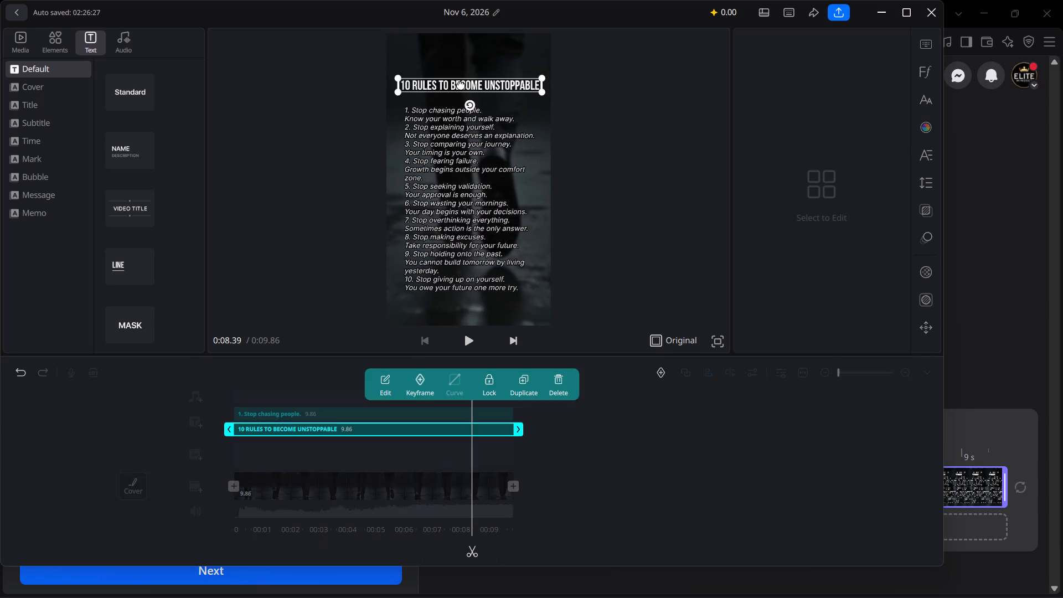
{"action": "left_click_drag", "start_coordinate": [461, 84], "coordinate": [461, 83]}
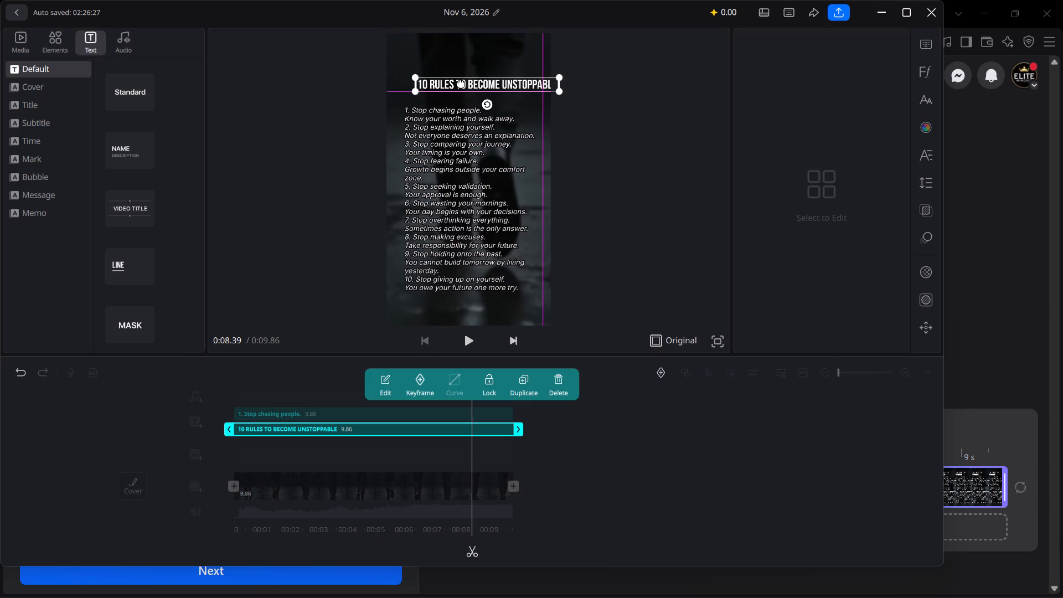
{"action": "left_click_drag", "start_coordinate": [461, 83], "coordinate": [448, 83]}
{"action": "left_click", "coordinate": [619, 146]}
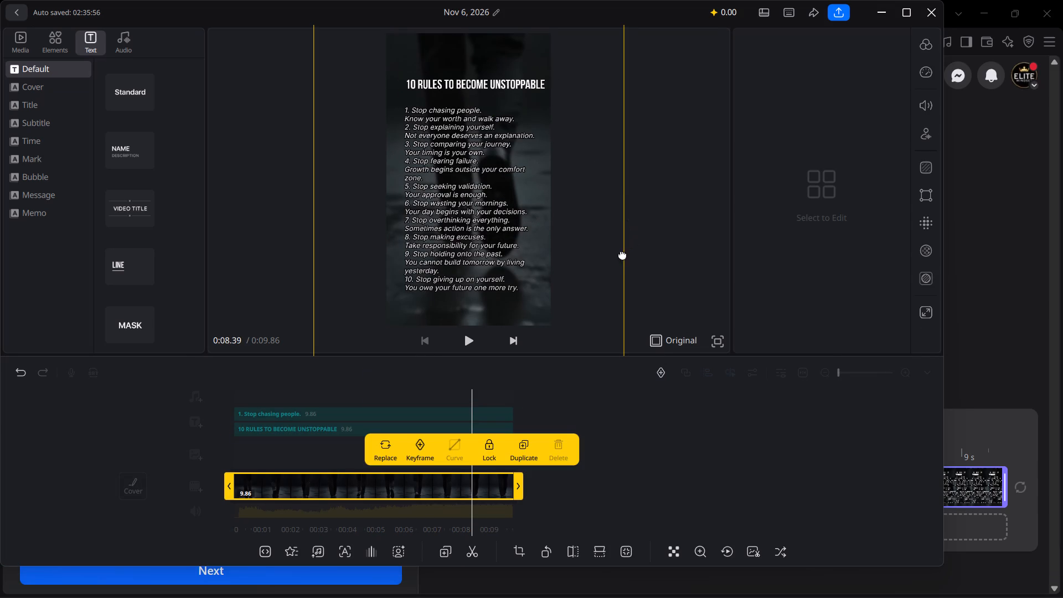
{"action": "left_click", "coordinate": [515, 86]}
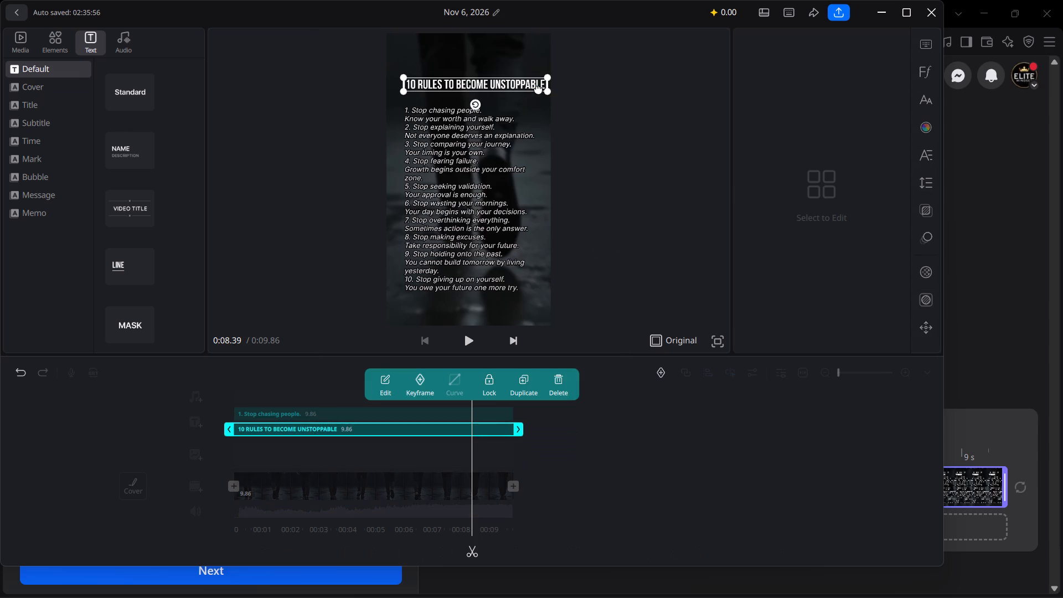
In VN, shift the "10 RULES TO BECOME UNSTOPPABLE" heading slightly left to centre it over the rules, selecting the rules text to compare alignment.
{"action": "left_click", "coordinate": [544, 86]}
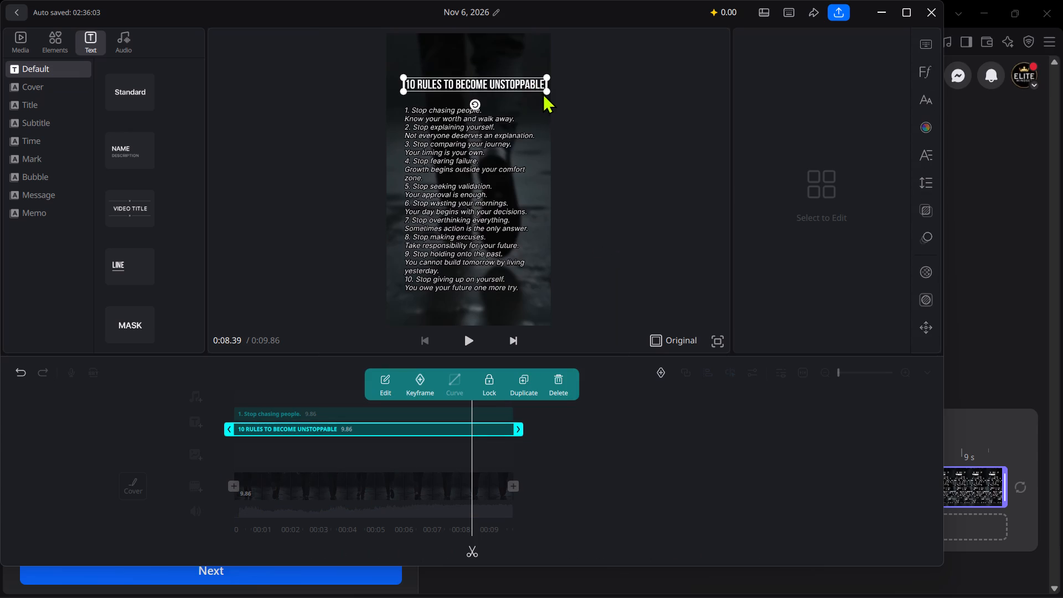
{"action": "left_click", "coordinate": [544, 92]}
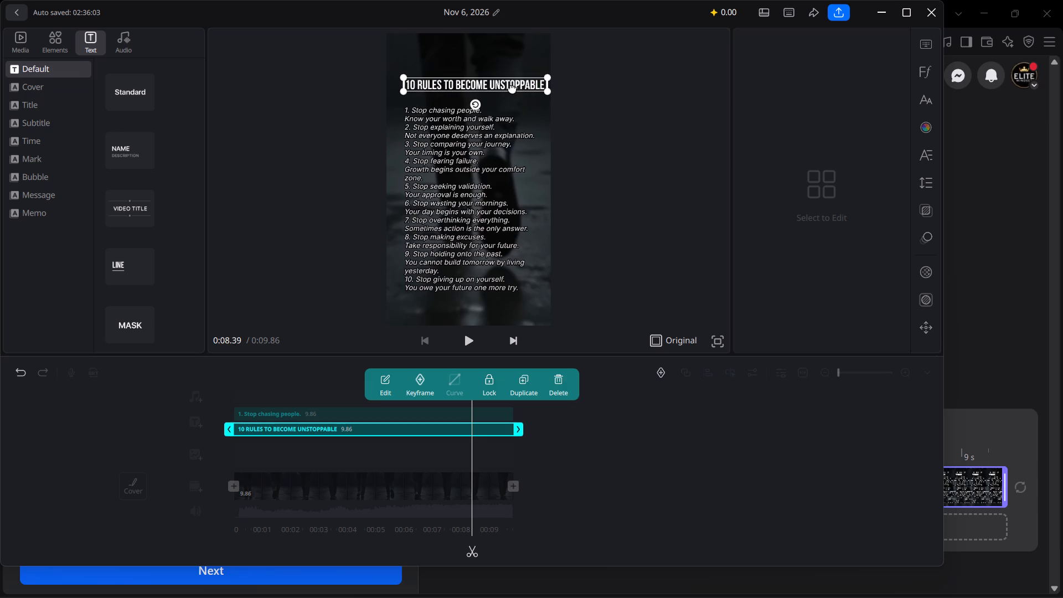
{"action": "left_click_drag", "start_coordinate": [503, 84], "coordinate": [494, 85]}
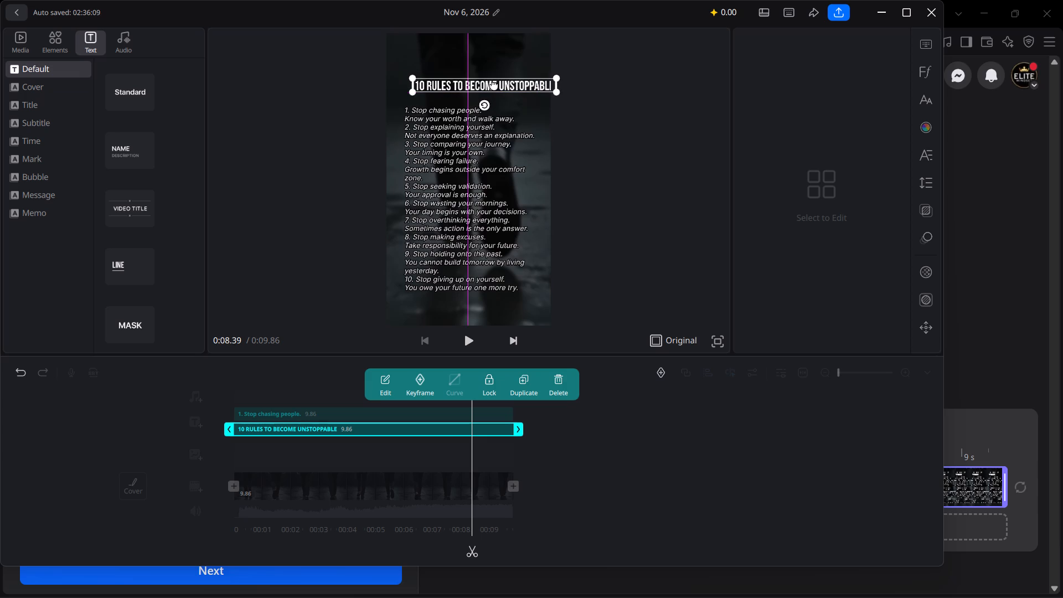
{"action": "left_click_drag", "start_coordinate": [494, 85], "coordinate": [486, 86]}
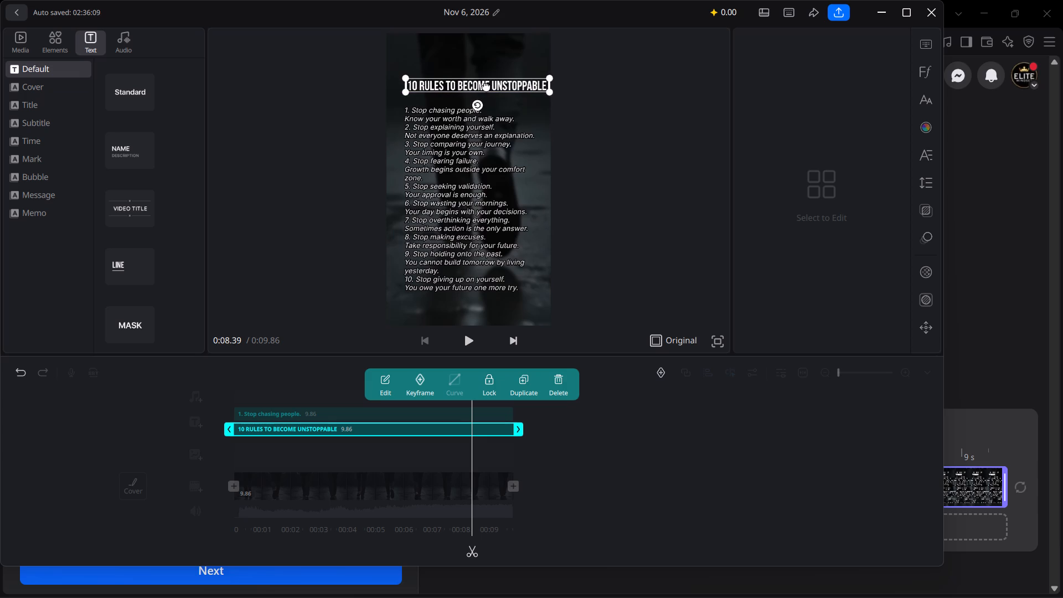
{"action": "left_click_drag", "start_coordinate": [486, 86], "coordinate": [484, 86]}
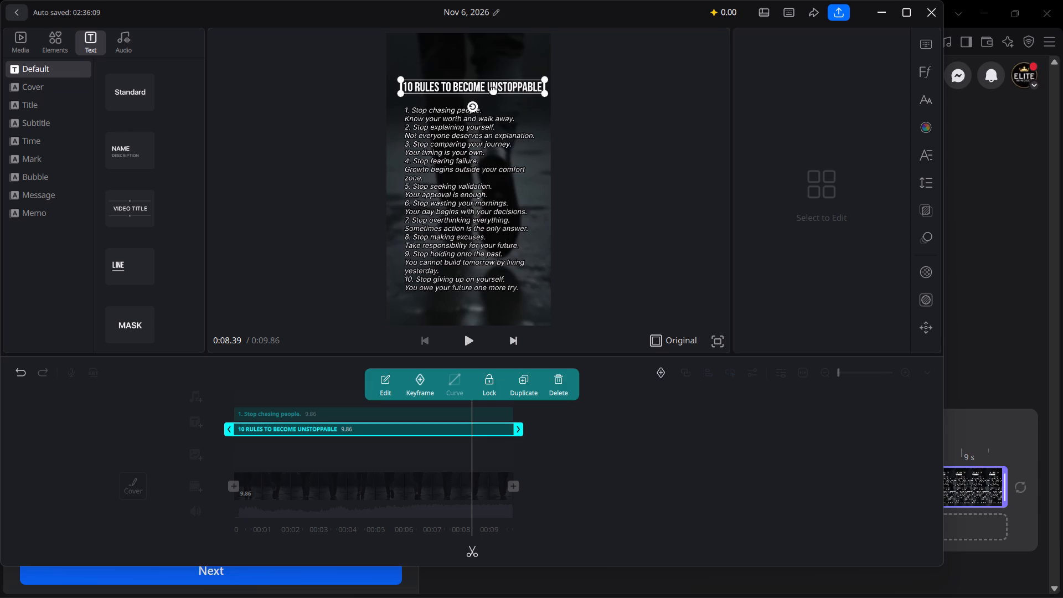
{"action": "left_click", "coordinate": [578, 101]}
{"action": "left_click", "coordinate": [483, 180]}
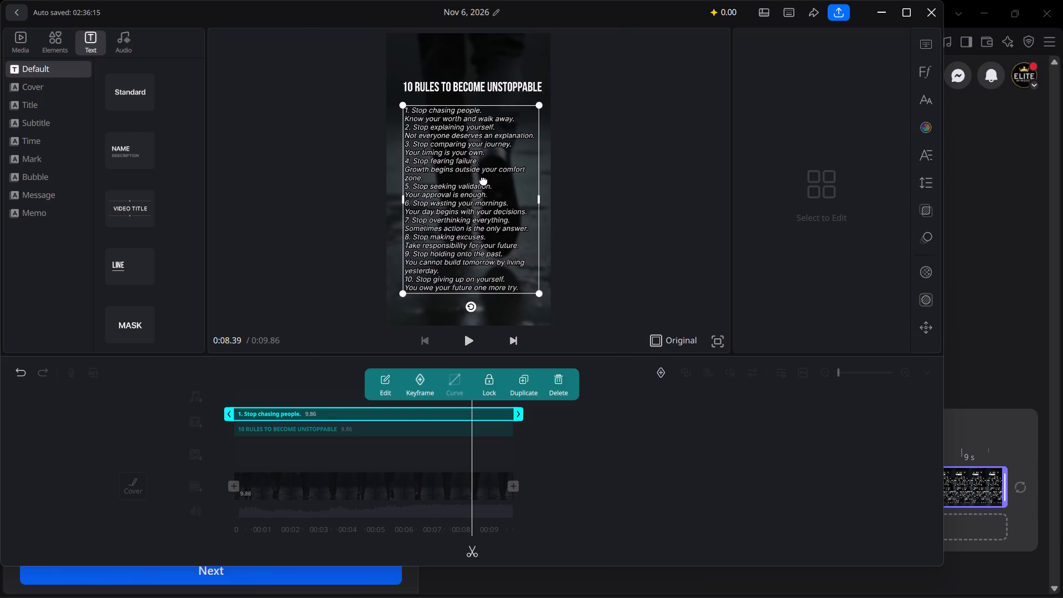
{"action": "left_click", "coordinate": [641, 183]}
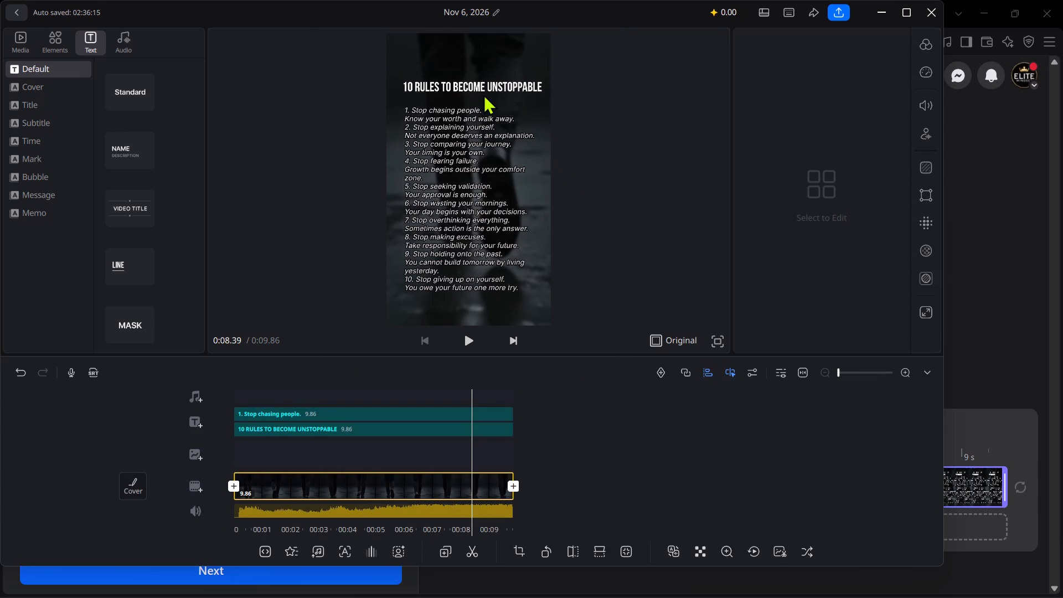
{"action": "left_click", "coordinate": [484, 87]}
{"action": "left_click_drag", "start_coordinate": [484, 87], "coordinate": [468, 87]}
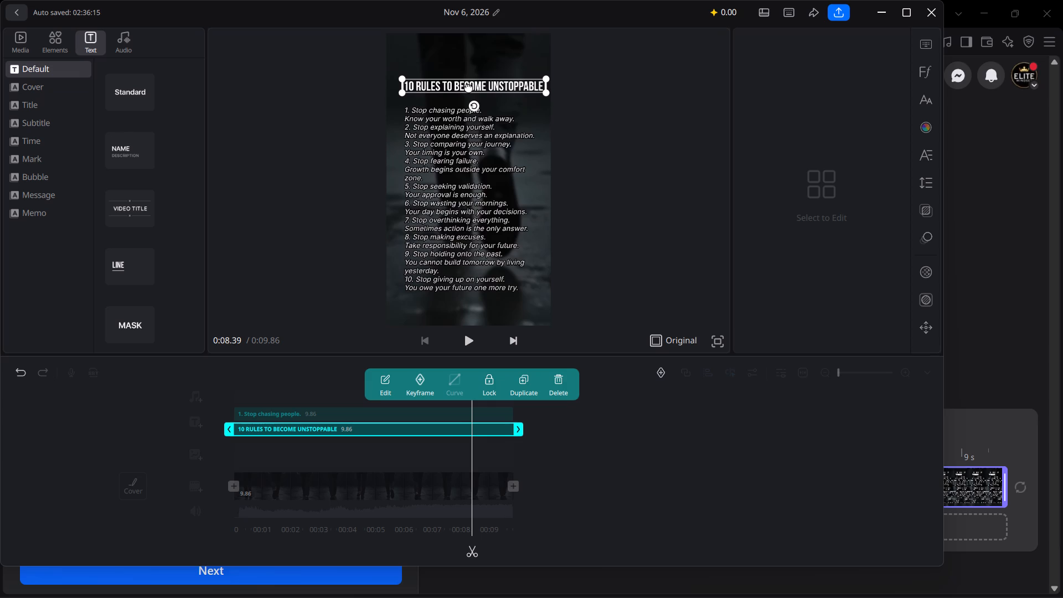
{"action": "left_click_drag", "start_coordinate": [468, 87], "coordinate": [465, 87]}
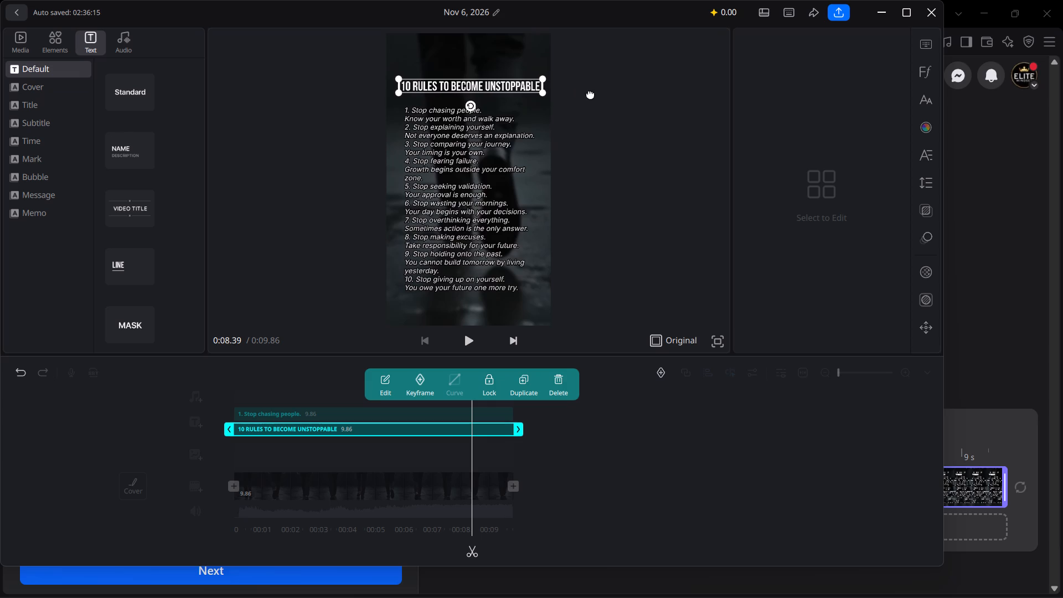
{"action": "left_click", "coordinate": [662, 106]}
{"action": "left_click", "coordinate": [447, 172]}
{"action": "left_click", "coordinate": [447, 172]}
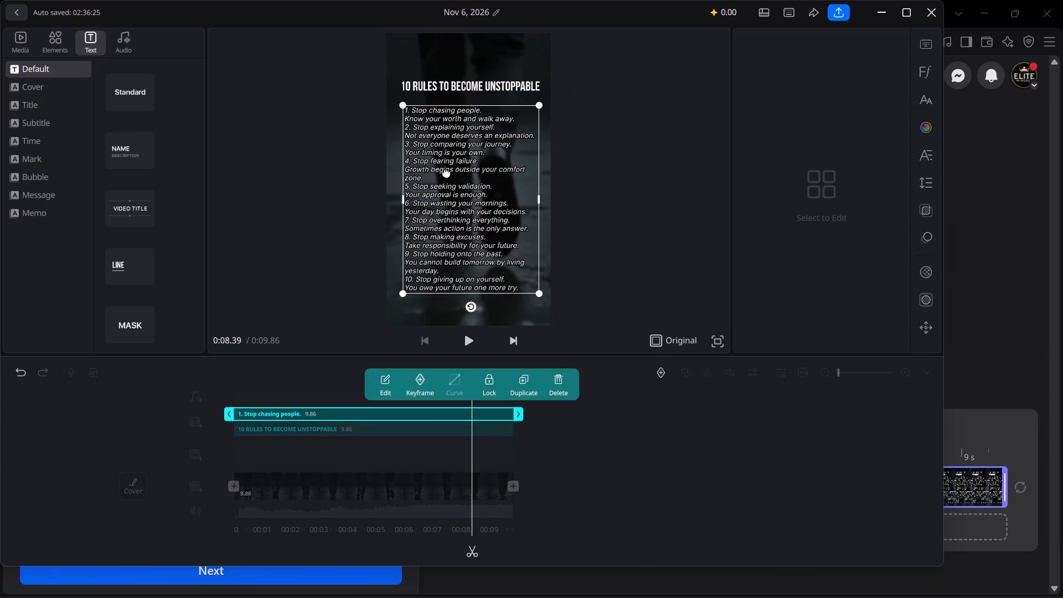
Check the rules text block's alignment and width against the "10 RULES TO BECOME UNSTOPPABLE" heading in the preview, leaving the text deselected.
{"action": "left_click", "coordinate": [662, 172]}
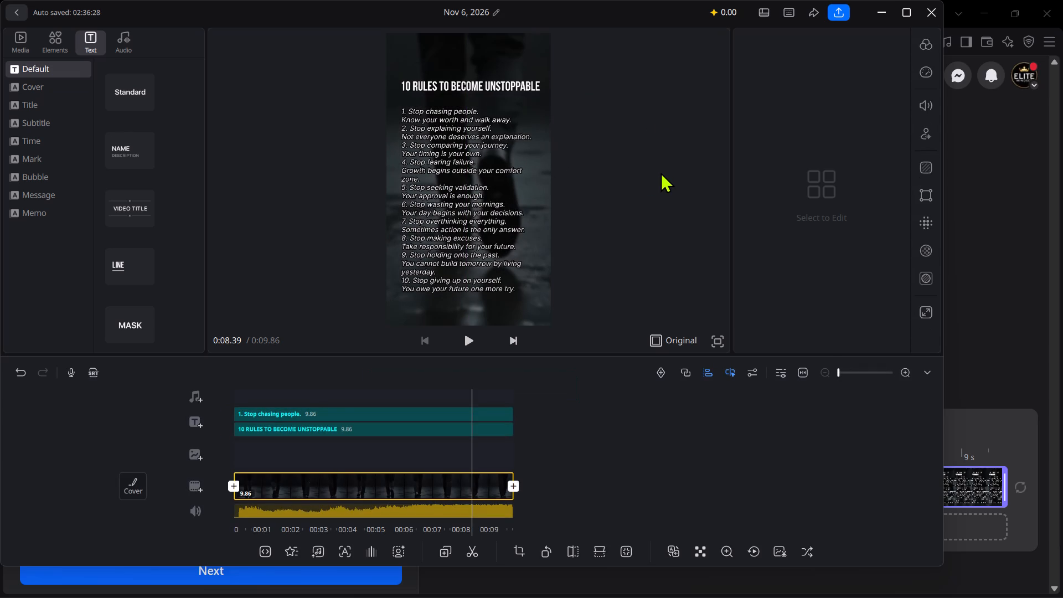
{"action": "left_click", "coordinate": [481, 183]}
{"action": "left_click", "coordinate": [538, 197]}
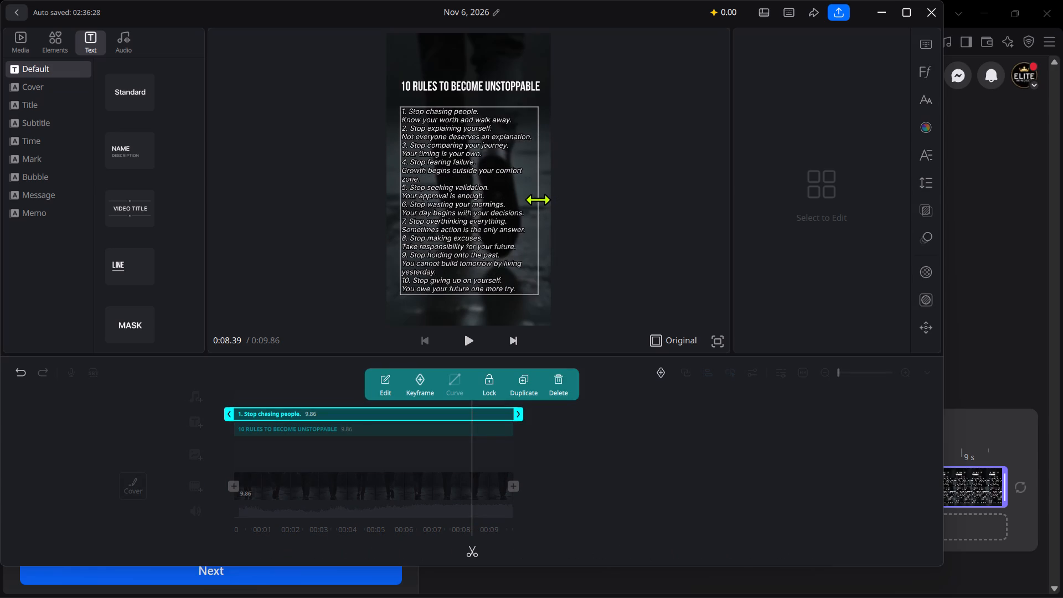
{"action": "left_click", "coordinate": [592, 190]}
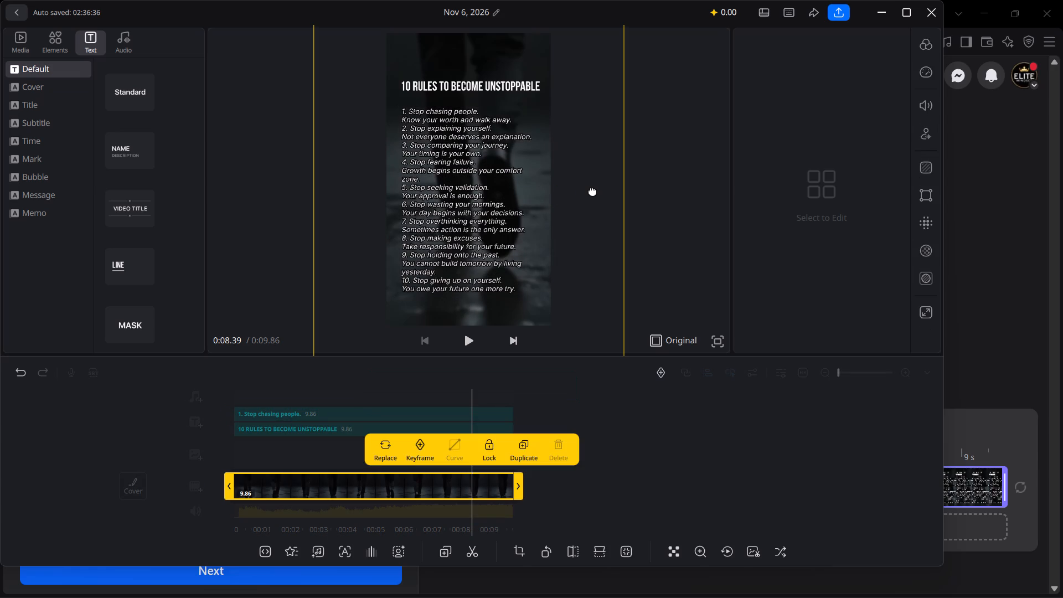
{"action": "left_click", "coordinate": [662, 183]}
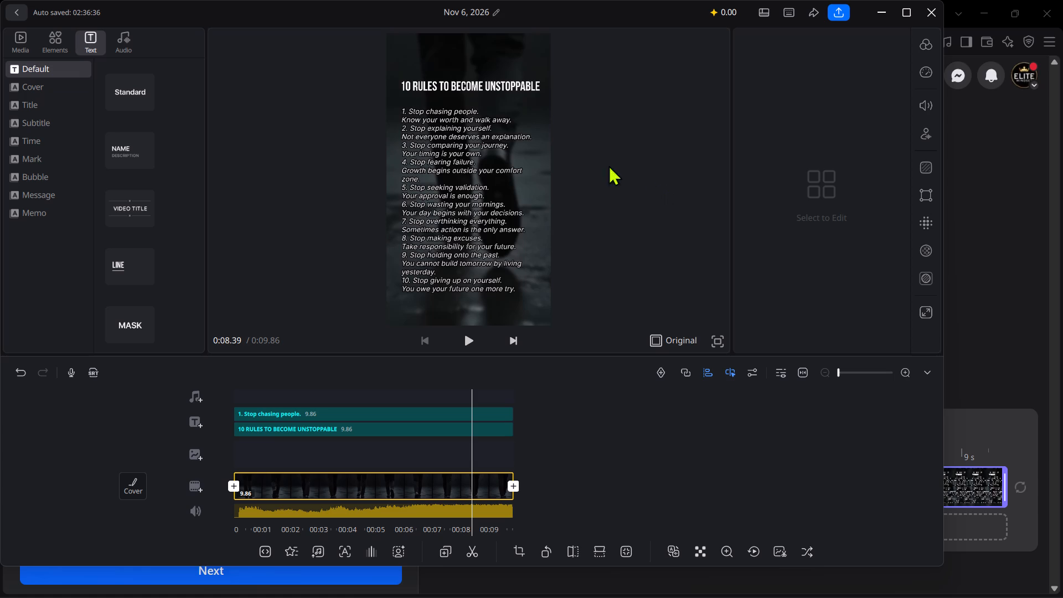
Export the revised reel as a 1080p, 30 fps video at 8.0 Mbps to the vn_edit folder.
{"action": "left_click", "coordinate": [834, 15]}
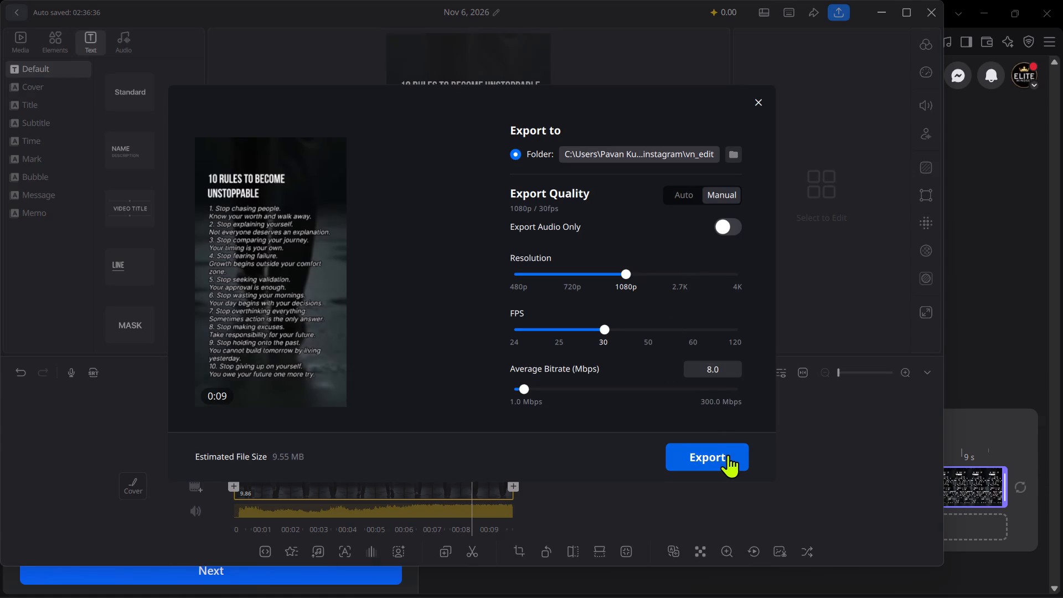
{"action": "left_click", "coordinate": [728, 455]}
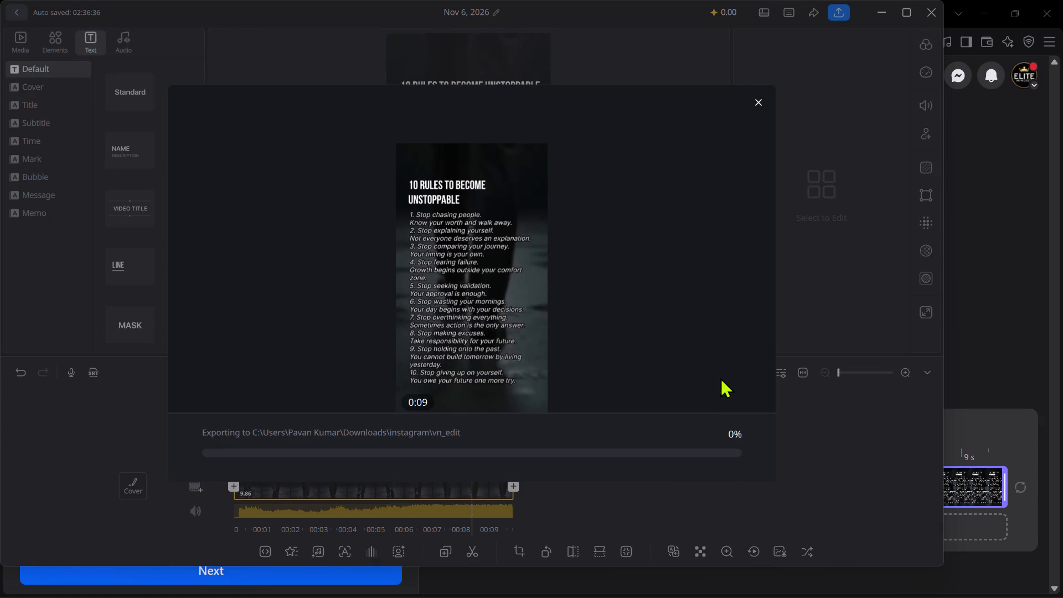